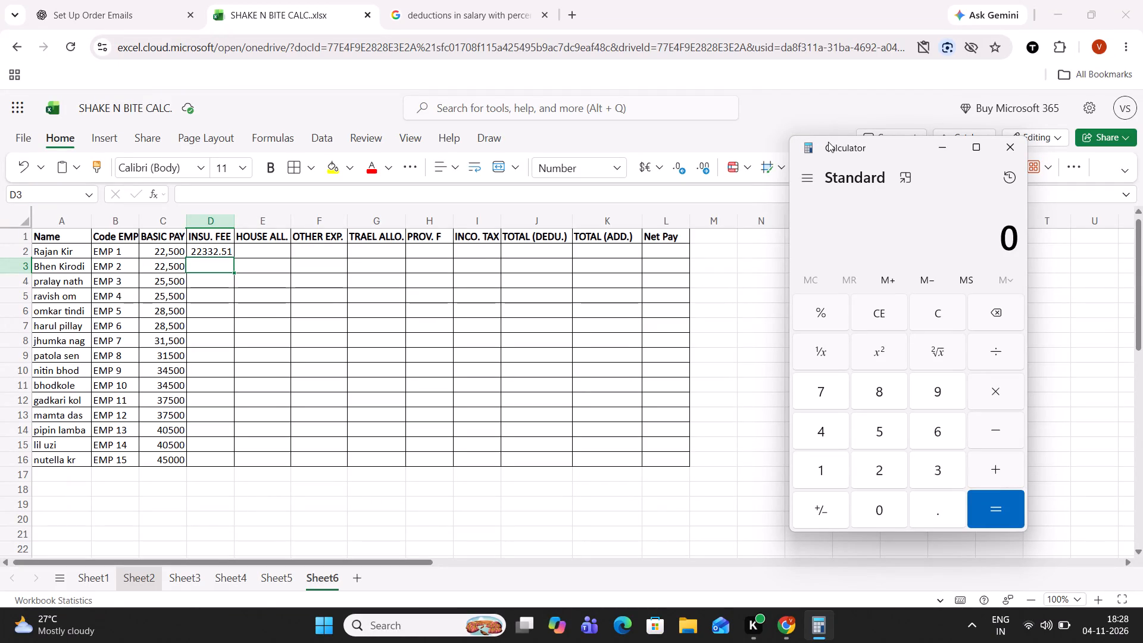
Calculate 0.75 percent of 22,500 in the calculator as a subtraction from the basic pay.
drag(829, 138, 845, 324)
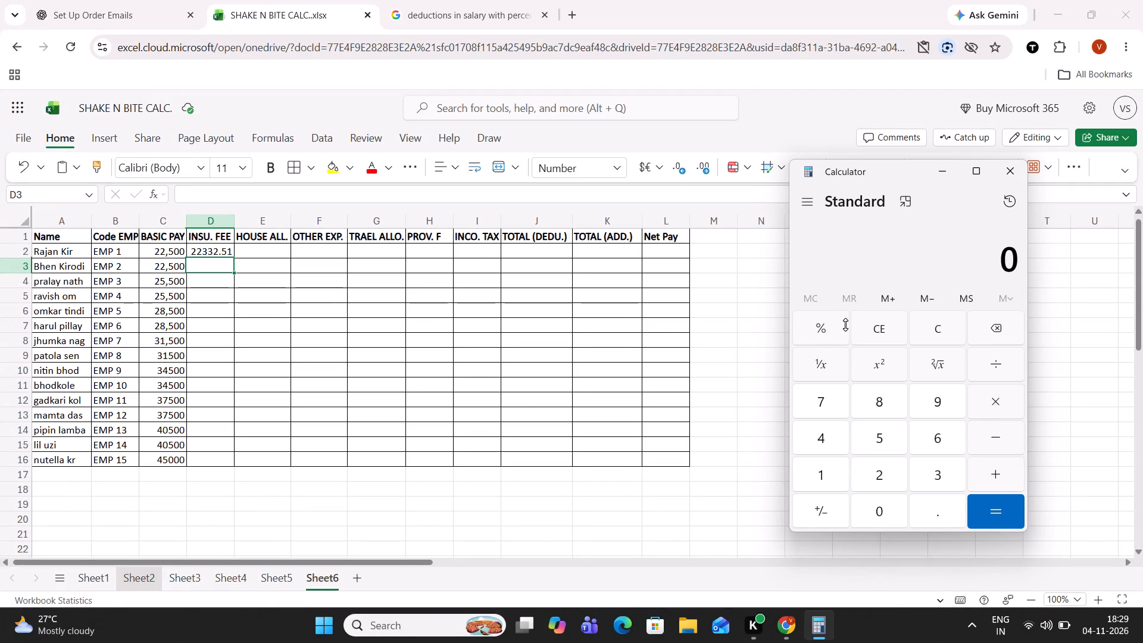
drag(845, 324, 845, 328)
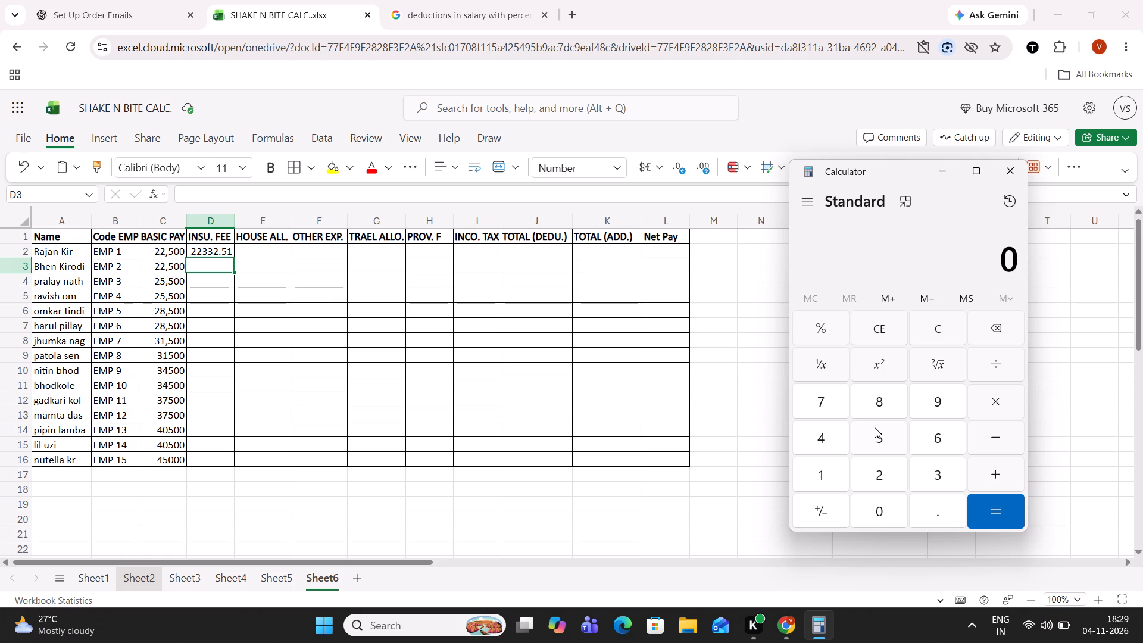
text(22500)
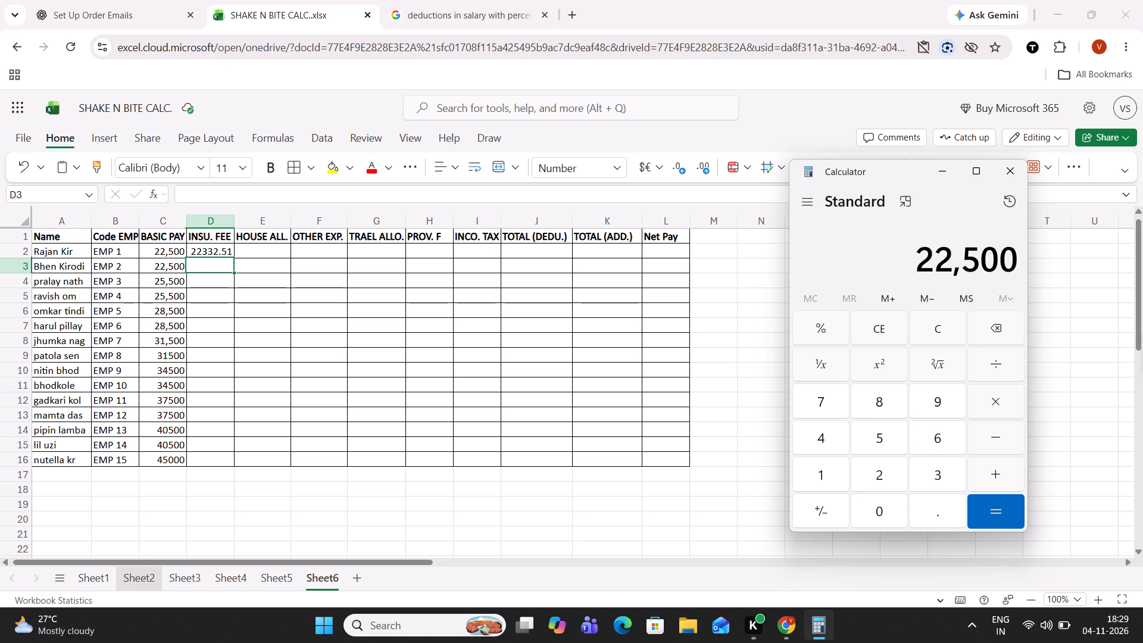
click(1007, 405)
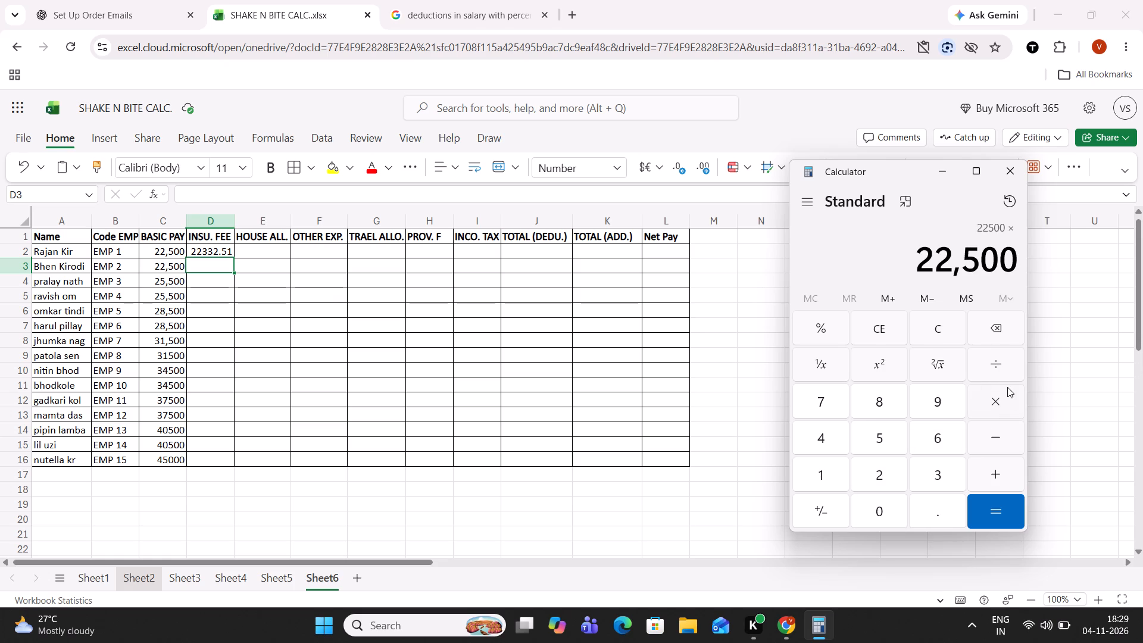
click(1007, 377)
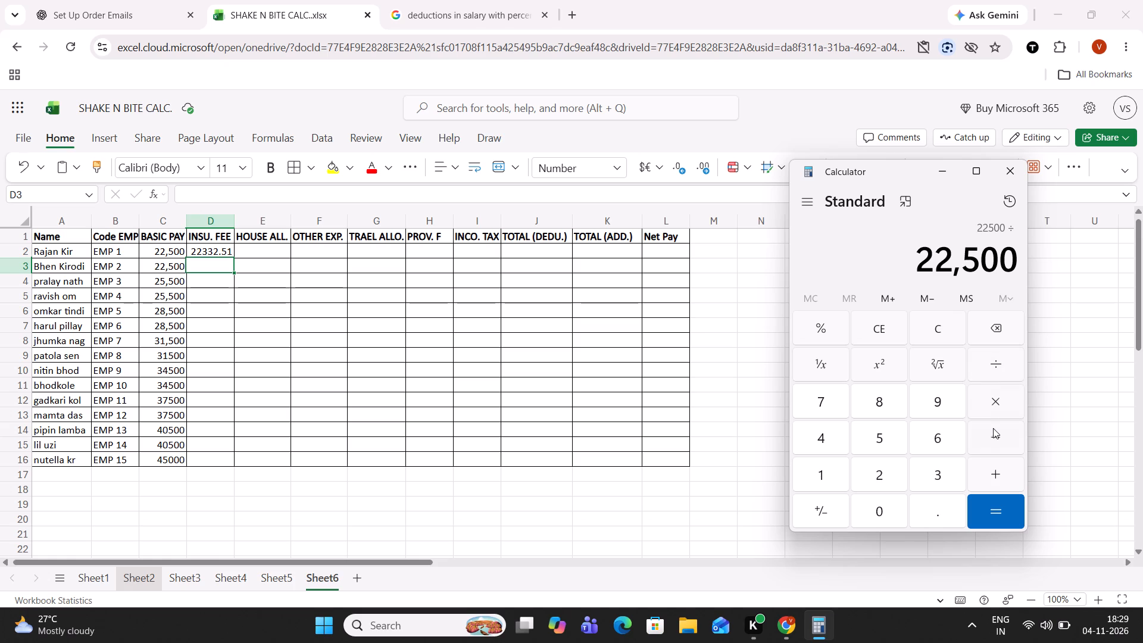
click(993, 432)
text(7.)
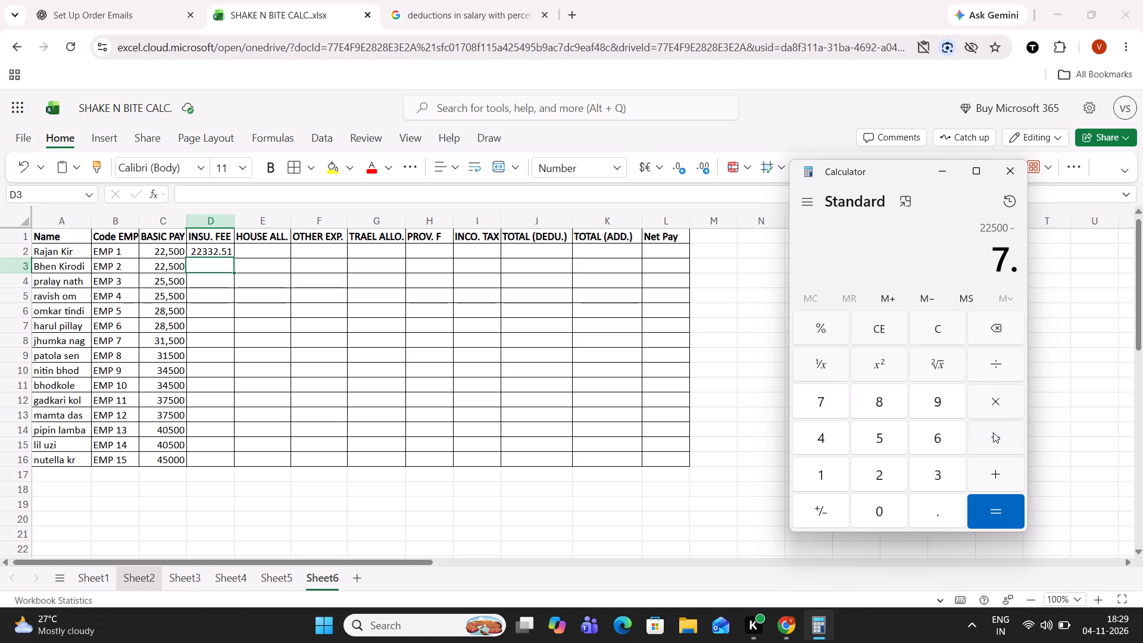
key(BackSpace)
key(BackSpace)
text(0.75)
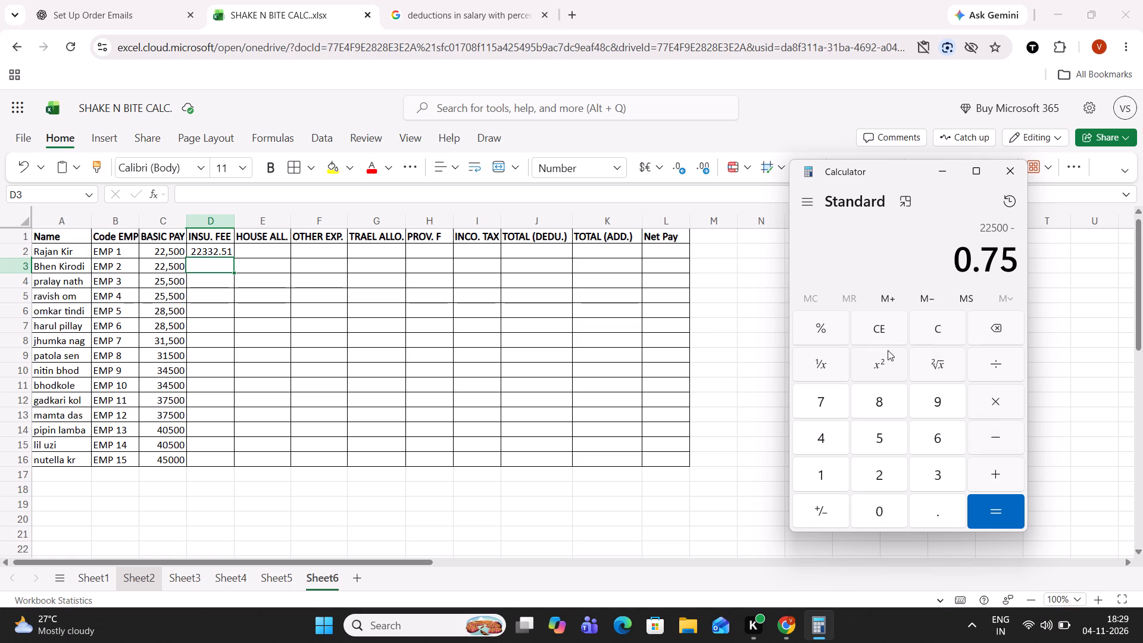
click(844, 333)
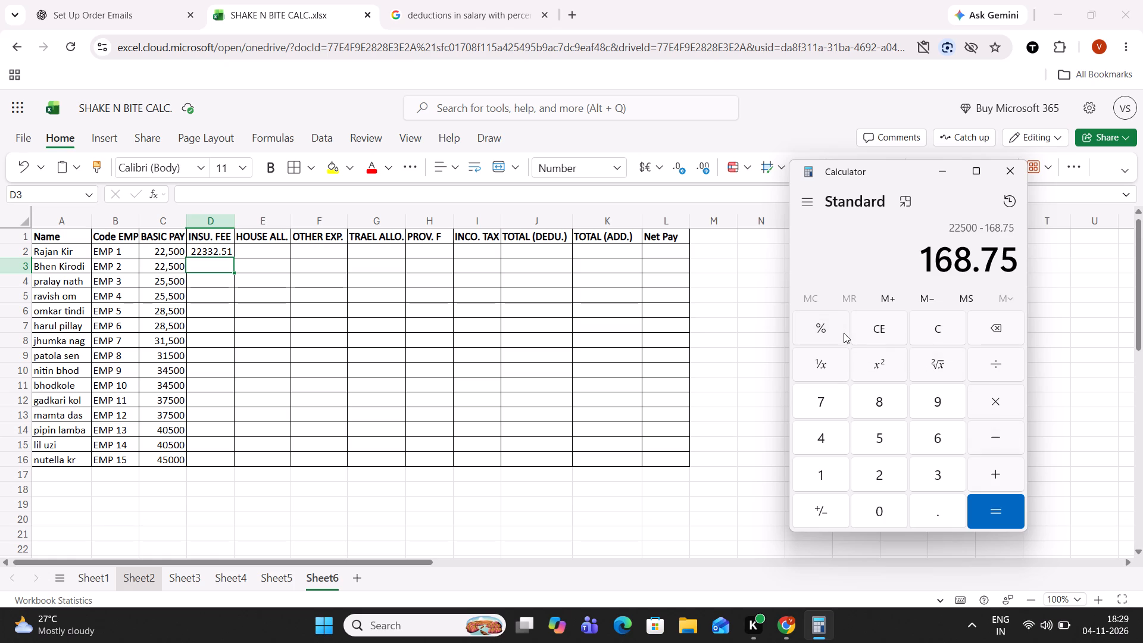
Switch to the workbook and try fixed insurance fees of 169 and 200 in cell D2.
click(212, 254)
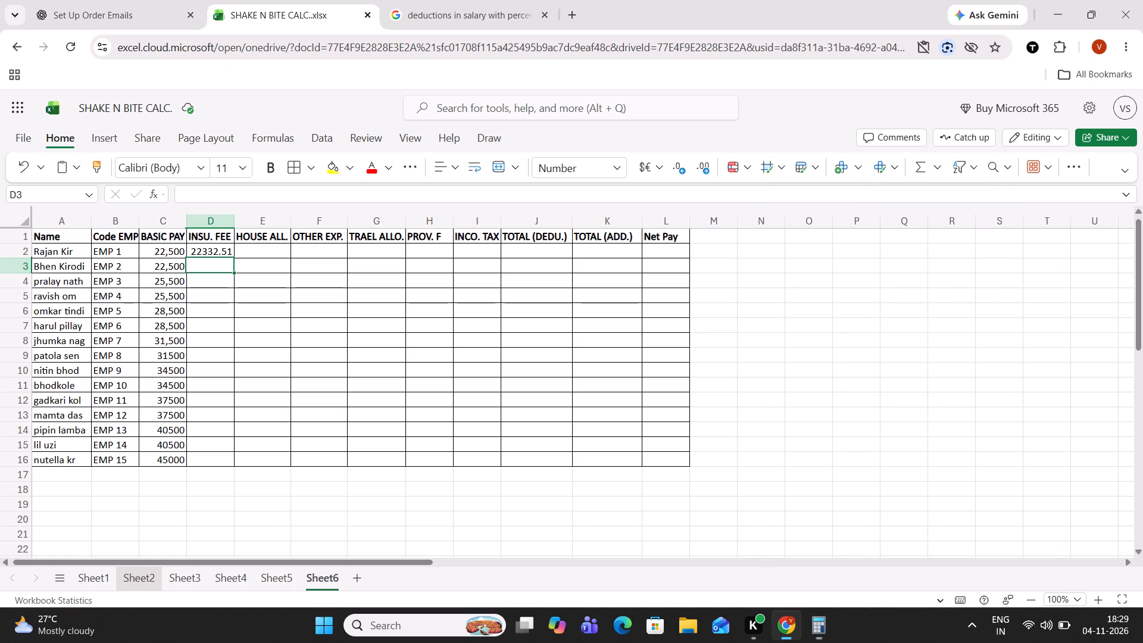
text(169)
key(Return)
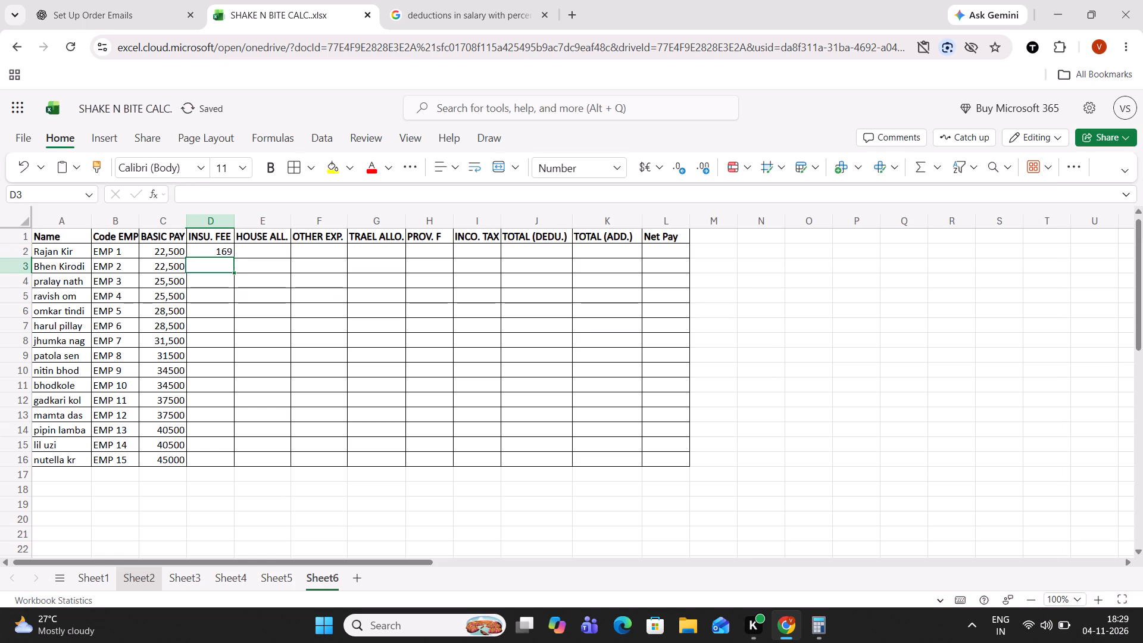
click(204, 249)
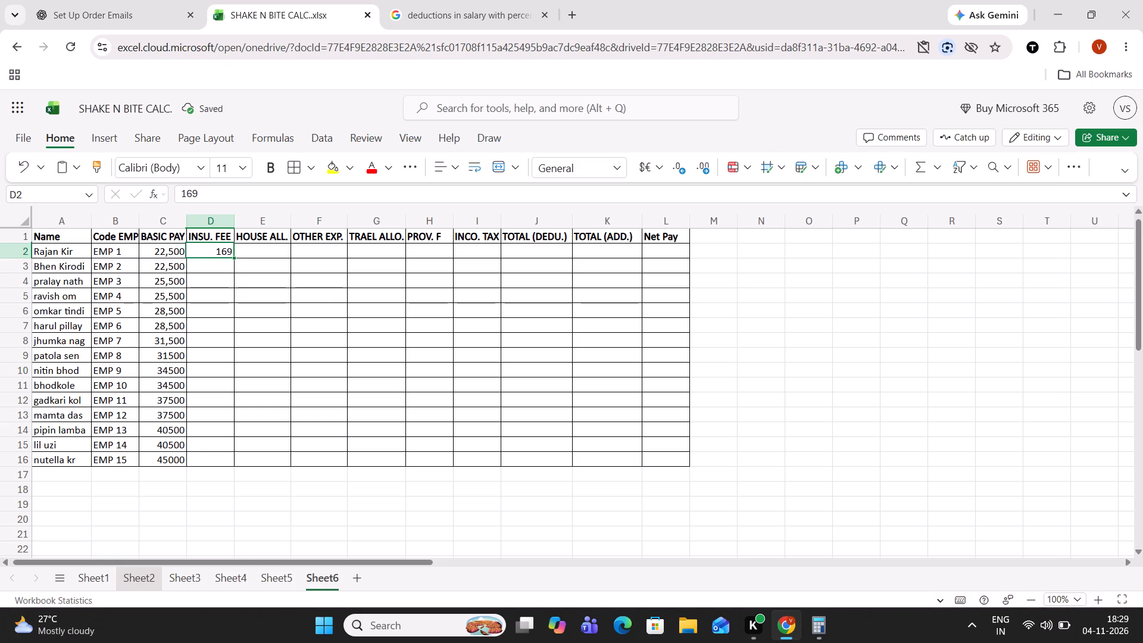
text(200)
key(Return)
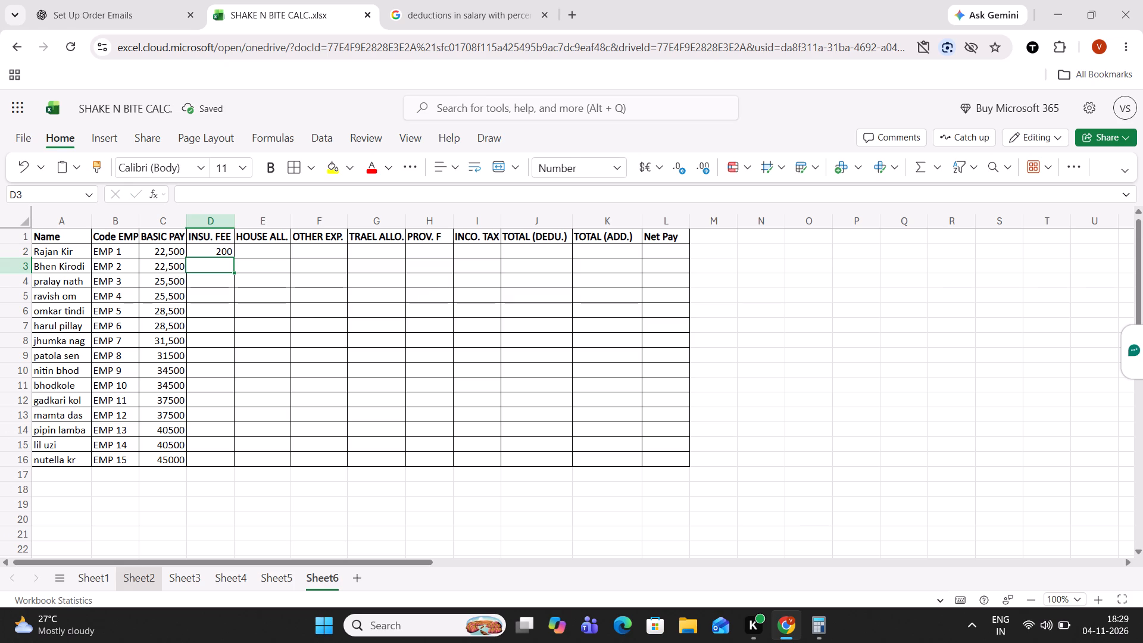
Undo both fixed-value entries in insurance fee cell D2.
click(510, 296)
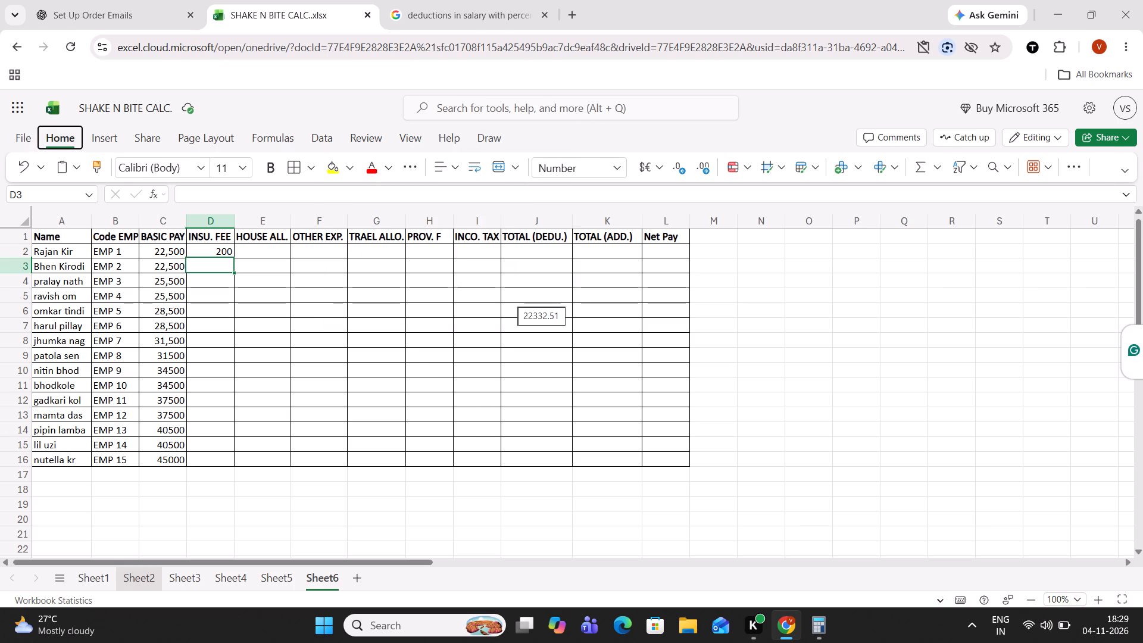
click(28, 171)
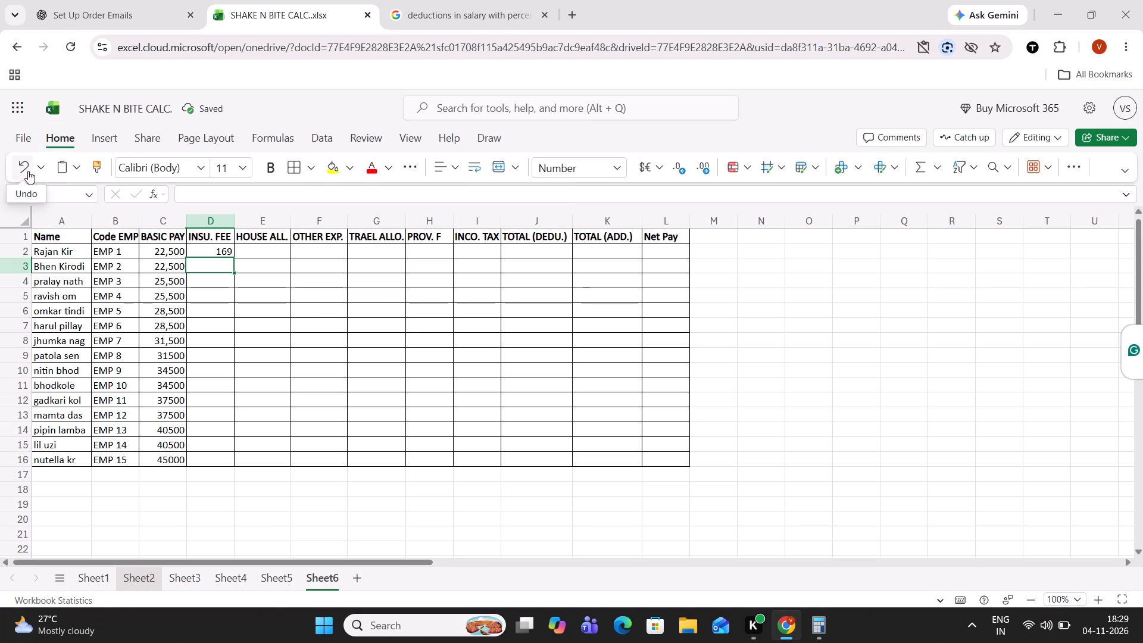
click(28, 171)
Fill the INSU. FEE formula from D2 down to D16 for all employees.
click(230, 254)
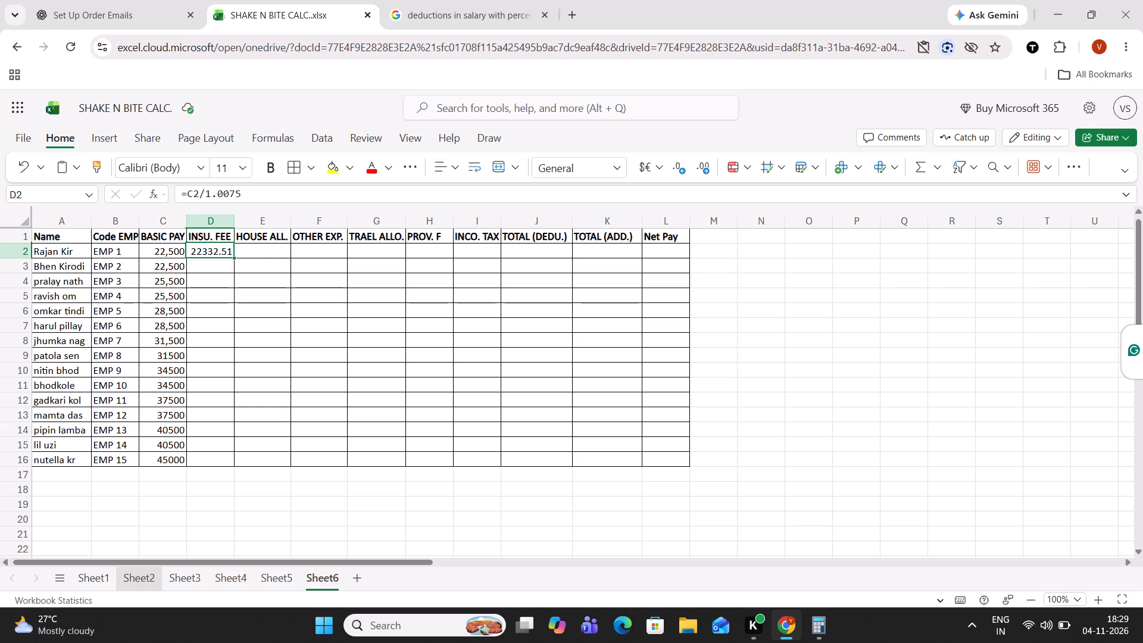
drag(233, 257, 237, 448)
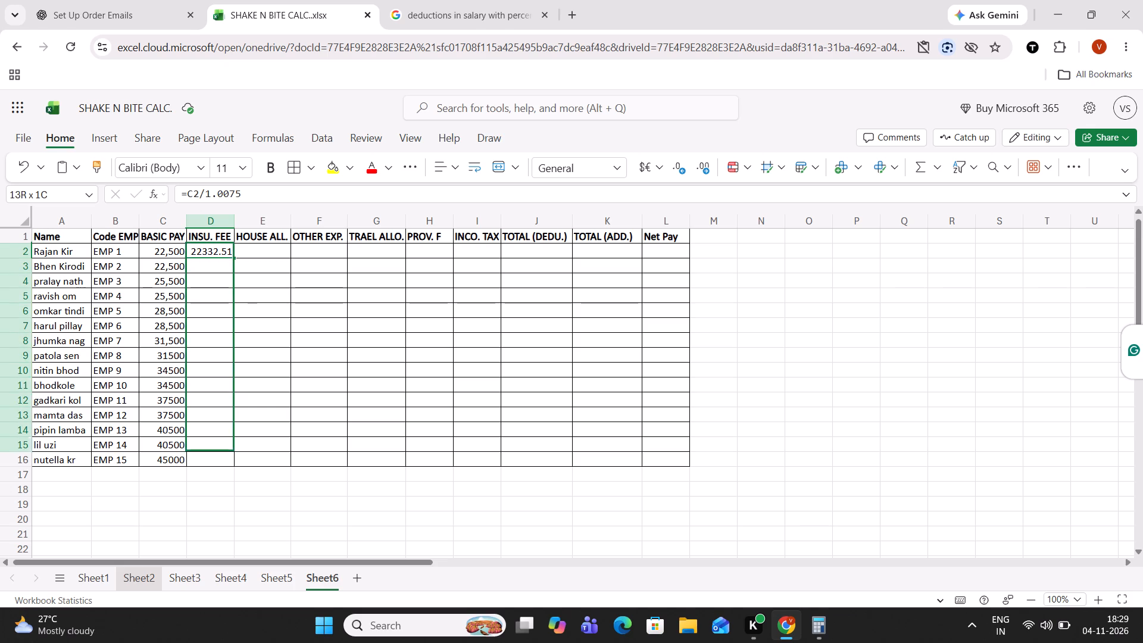
drag(237, 448, 238, 461)
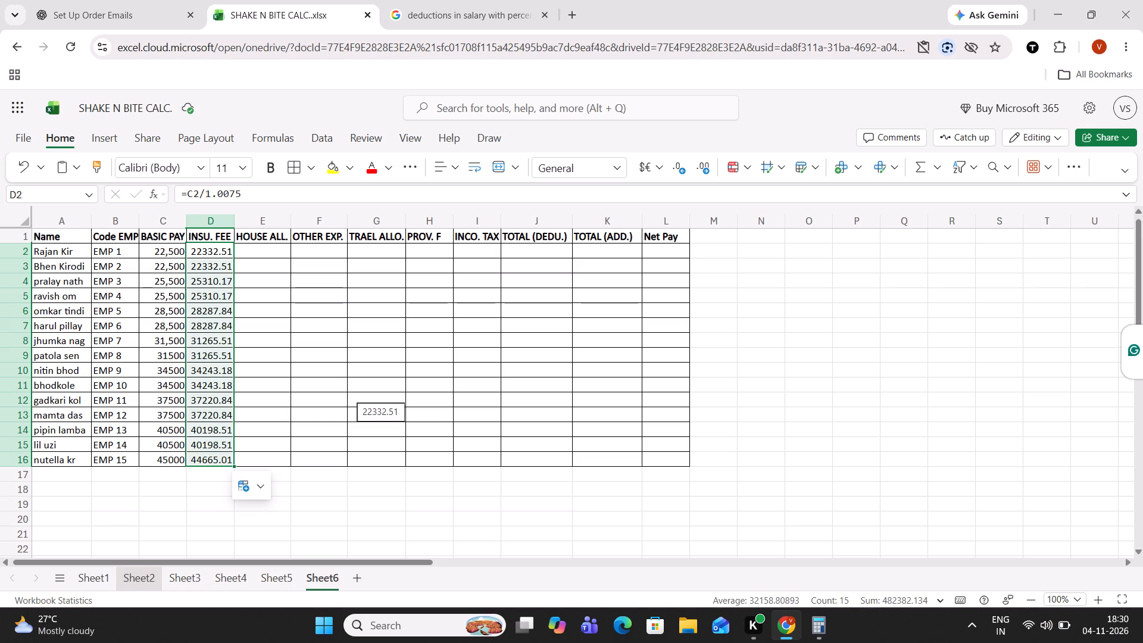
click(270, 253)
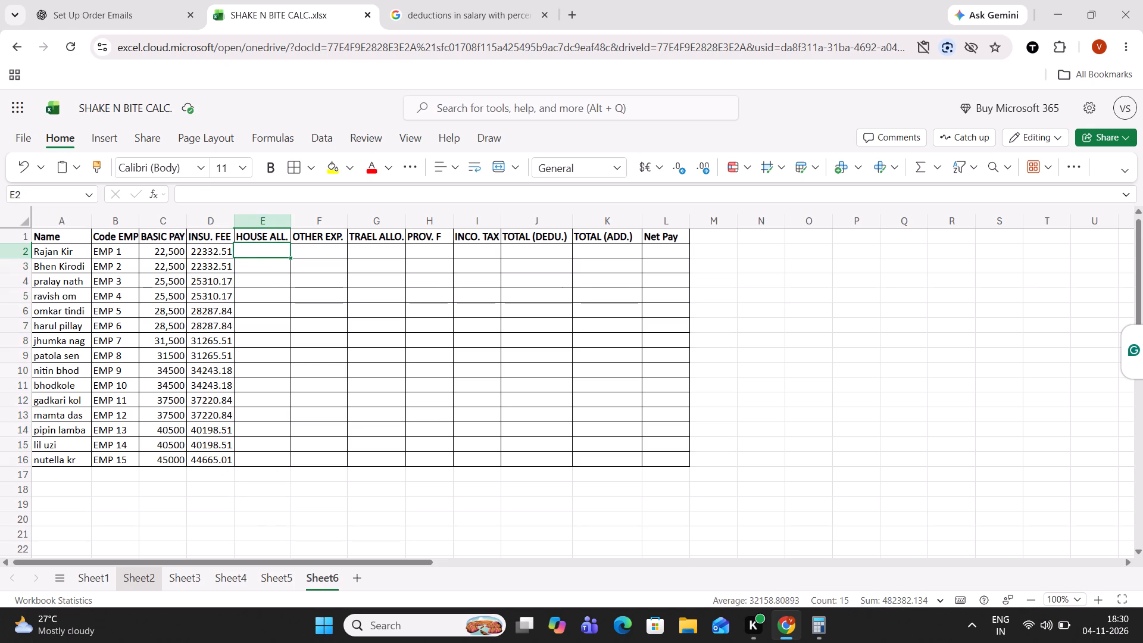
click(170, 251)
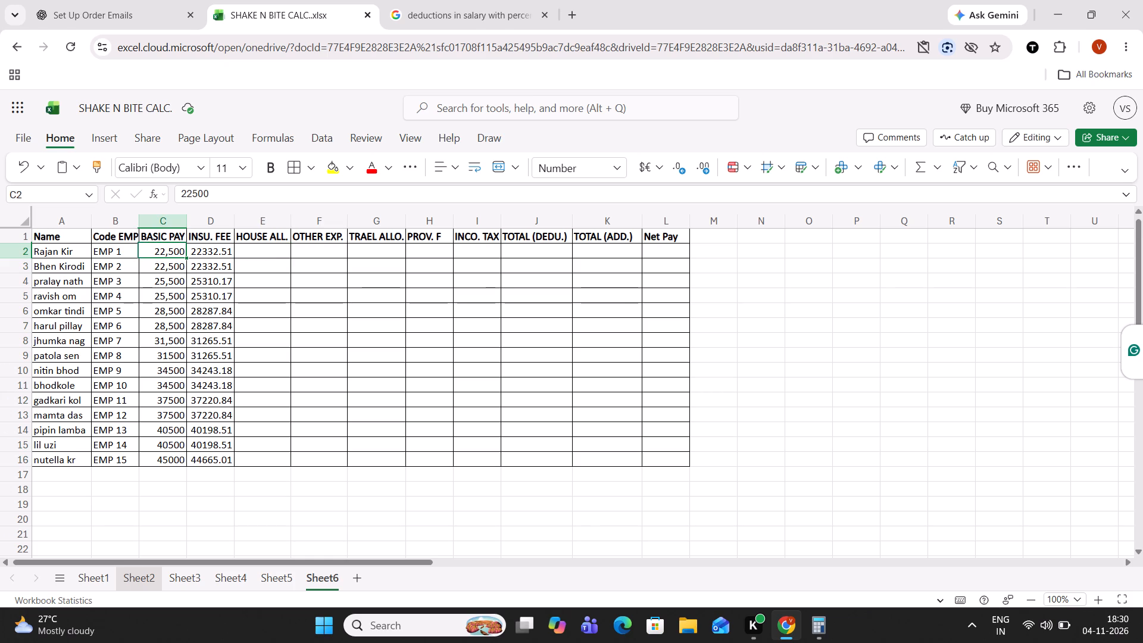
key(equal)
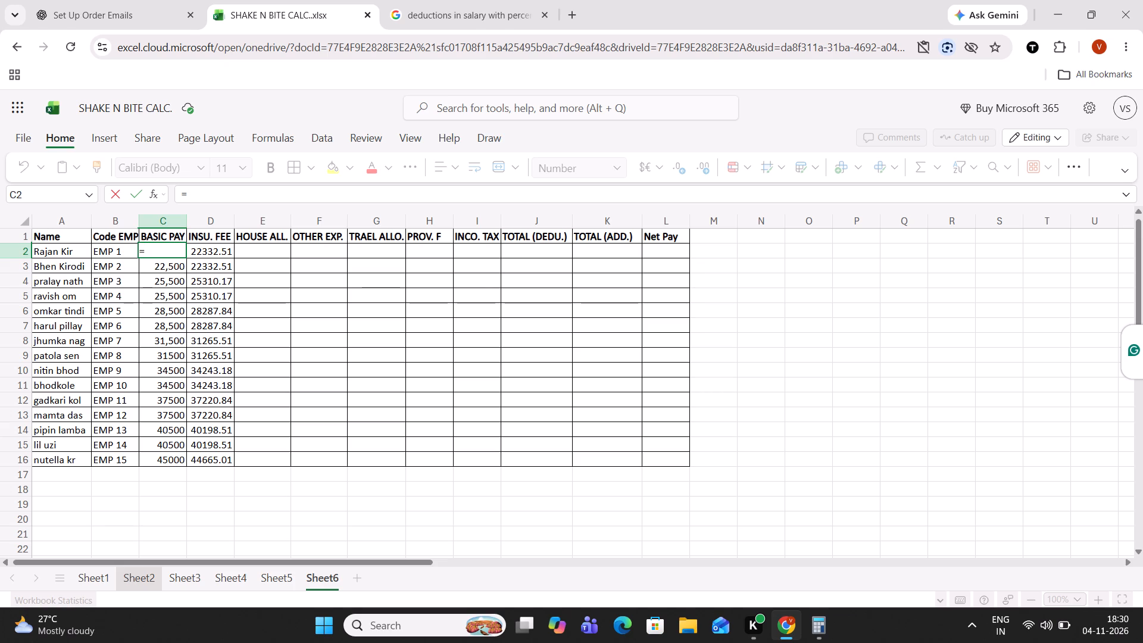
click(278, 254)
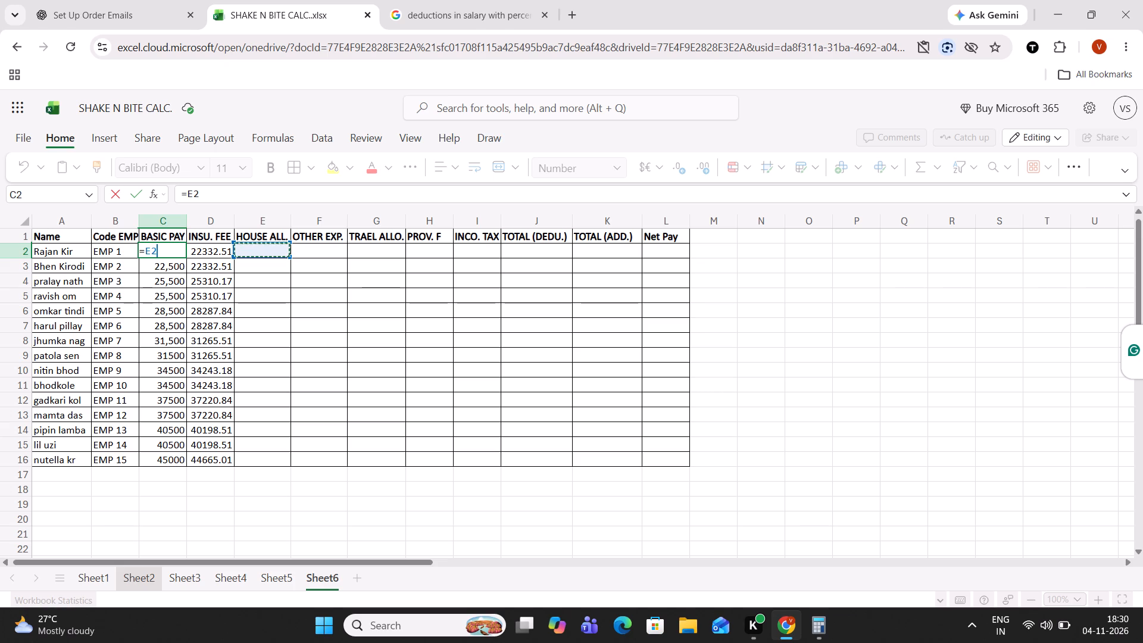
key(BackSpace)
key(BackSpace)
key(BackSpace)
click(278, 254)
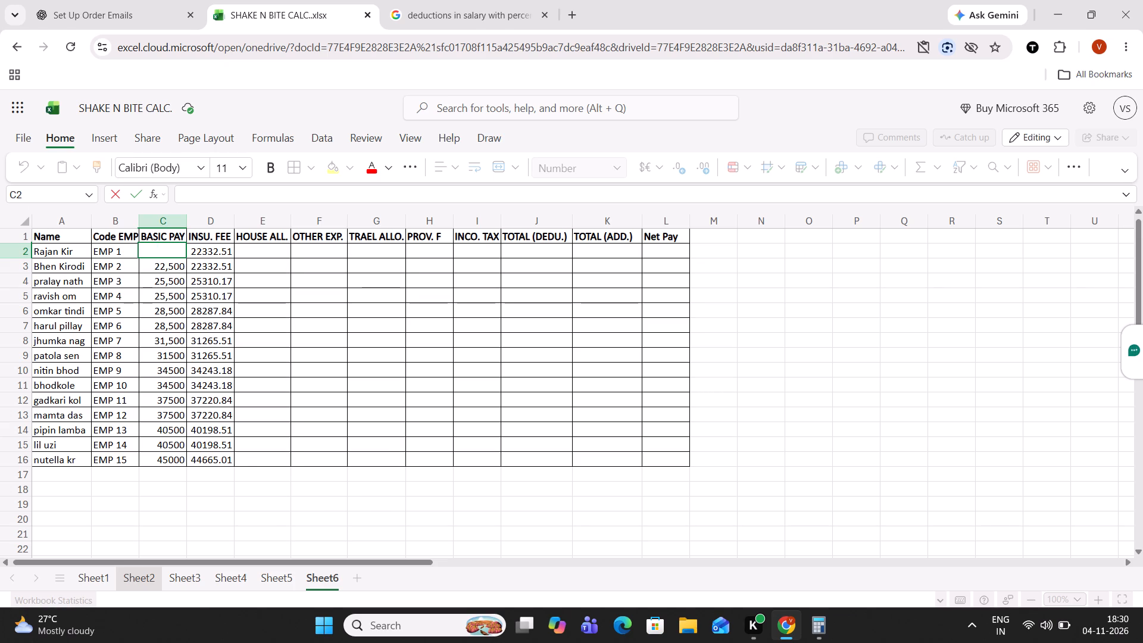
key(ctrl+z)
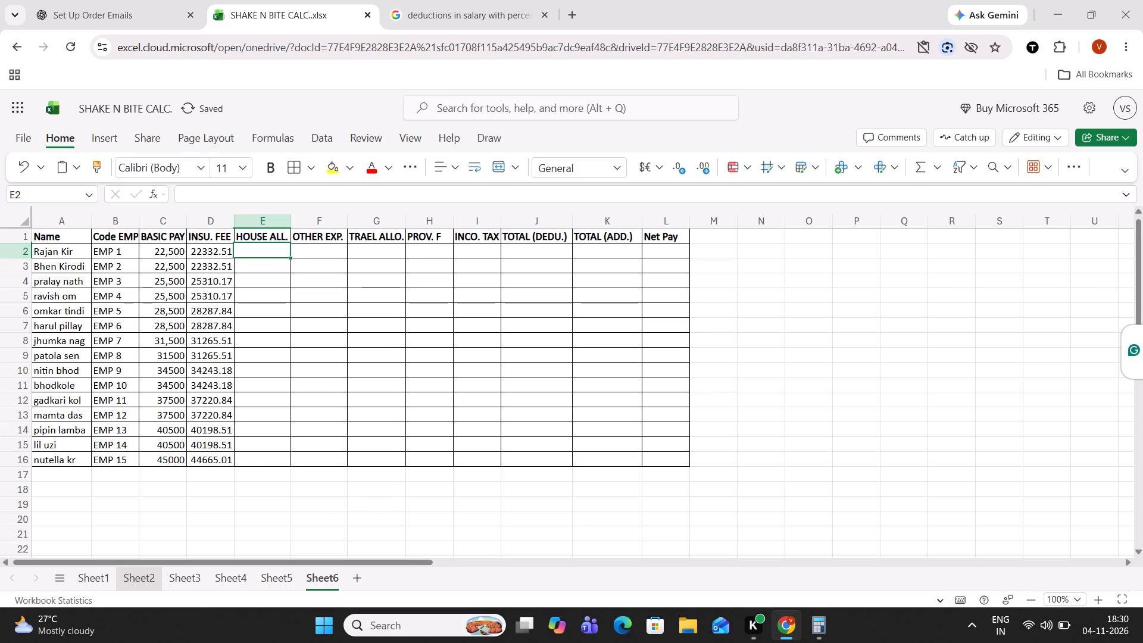
Enter the house allowance formula =C2*1.05 in cell E2, based on the first employee's basic pay.
key(equal)
click(167, 255)
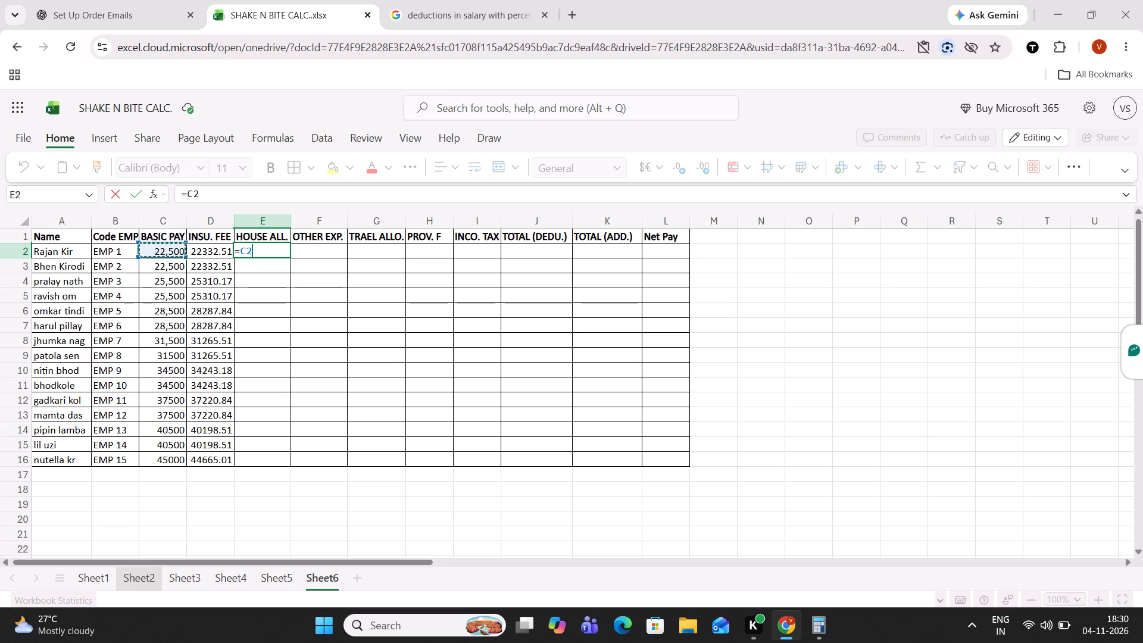
key(shift+asterisk)
text(1.)
key(0)
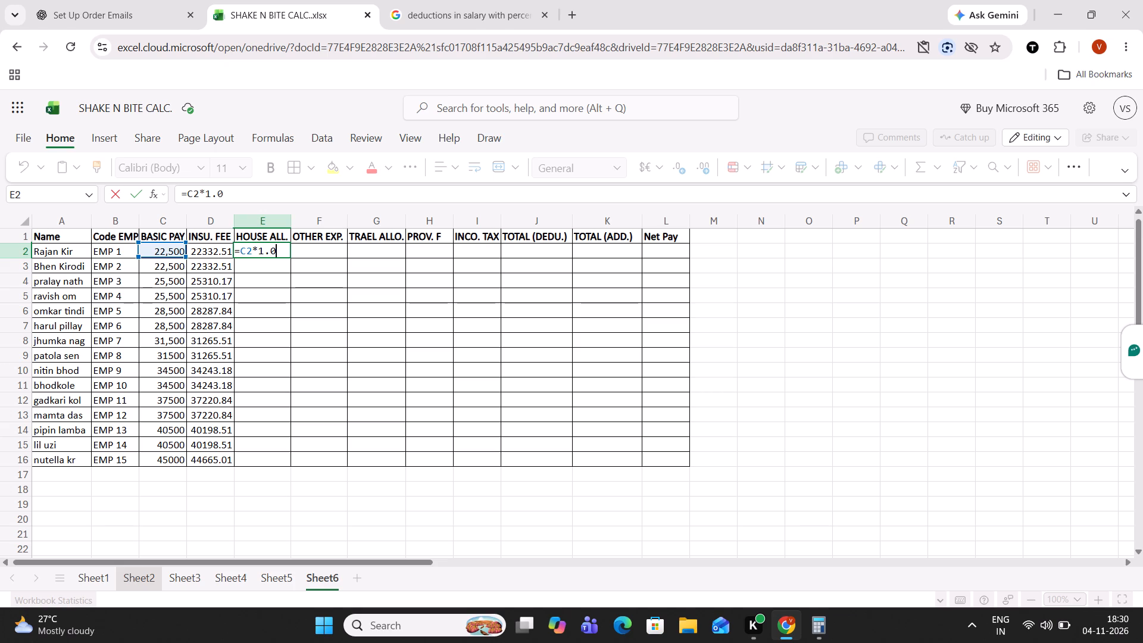
key(5)
key(Return)
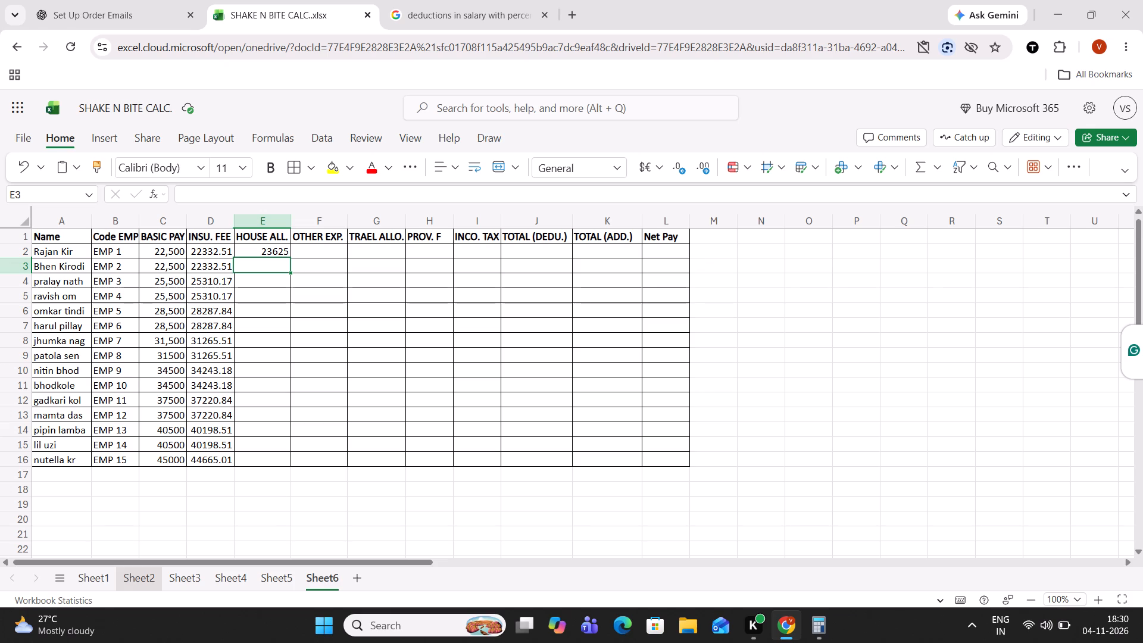
Edit the house allowance formula in E2 to reference the insurance fee column, making it =D2*1.05.
click(276, 249)
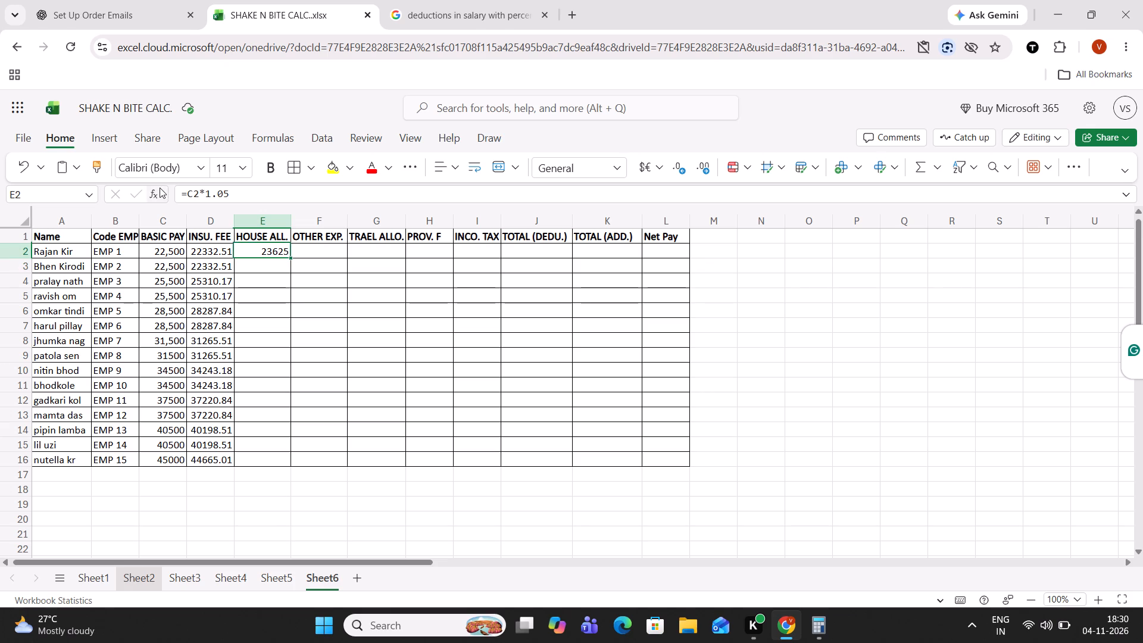
click(193, 195)
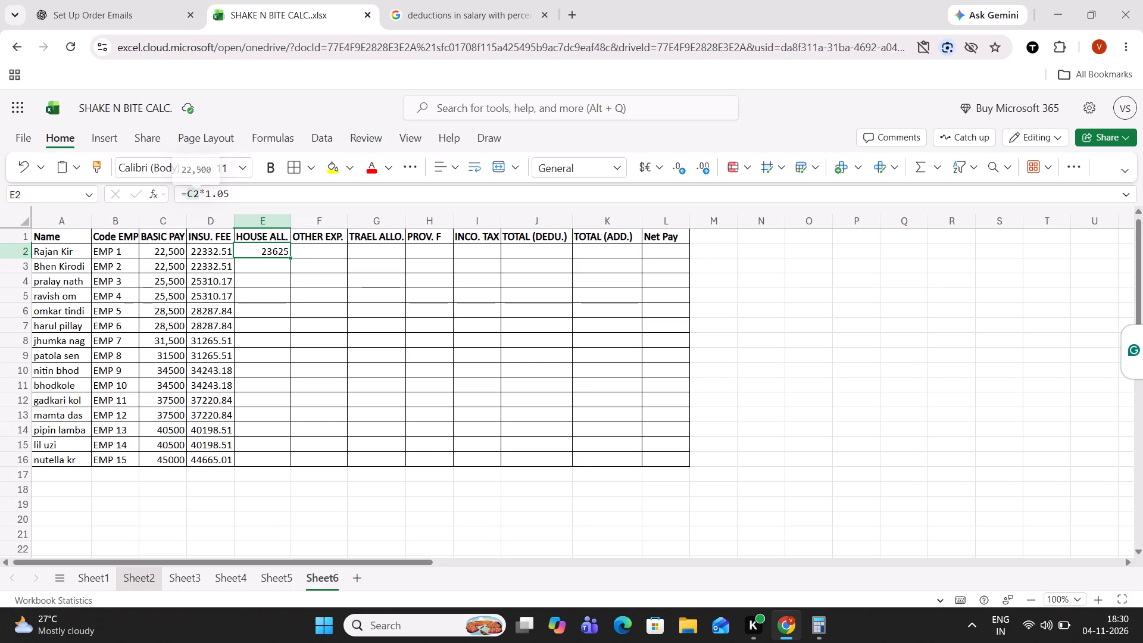
key(BackSpace)
key(d)
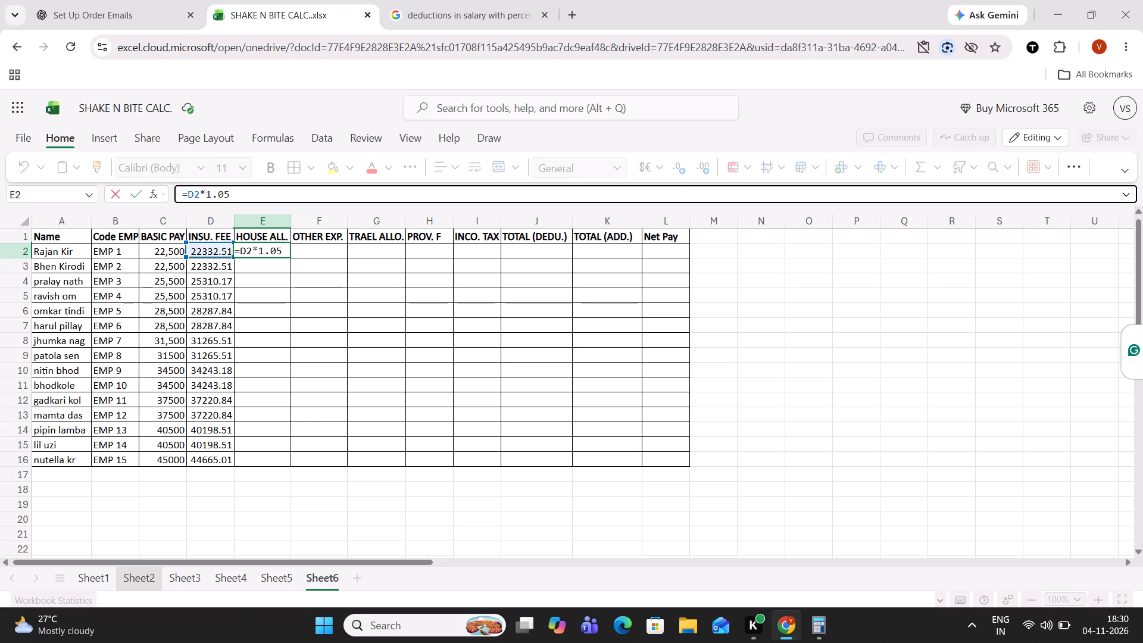
key(Return)
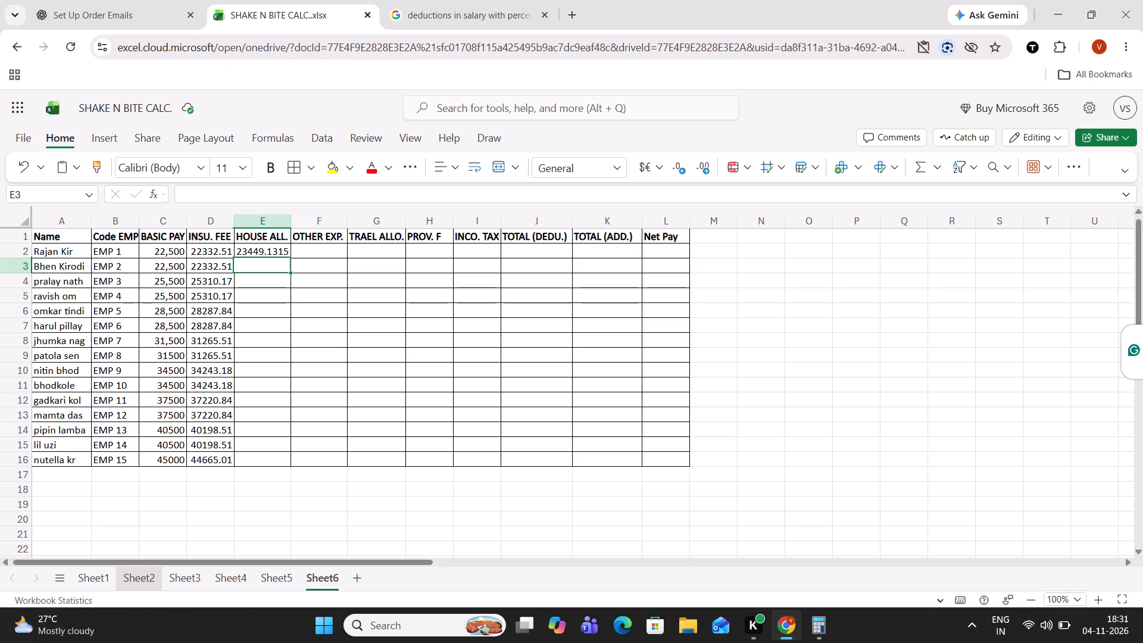
Fill the HOUSE ALL. formula from E2 down to E16 for all employees.
click(247, 248)
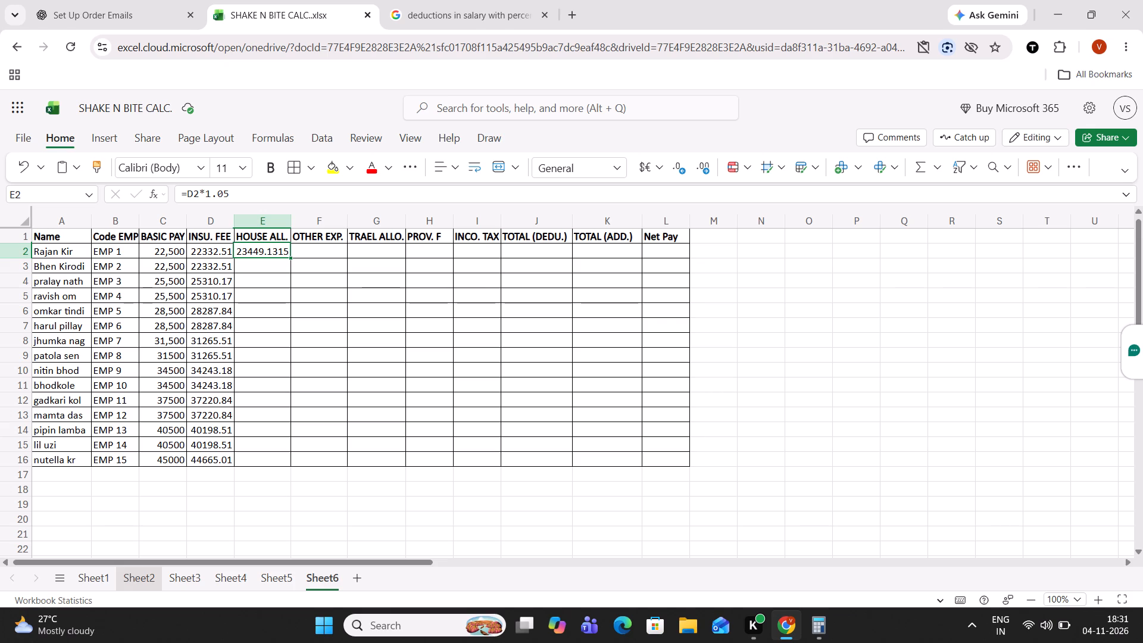
drag(290, 258, 293, 461)
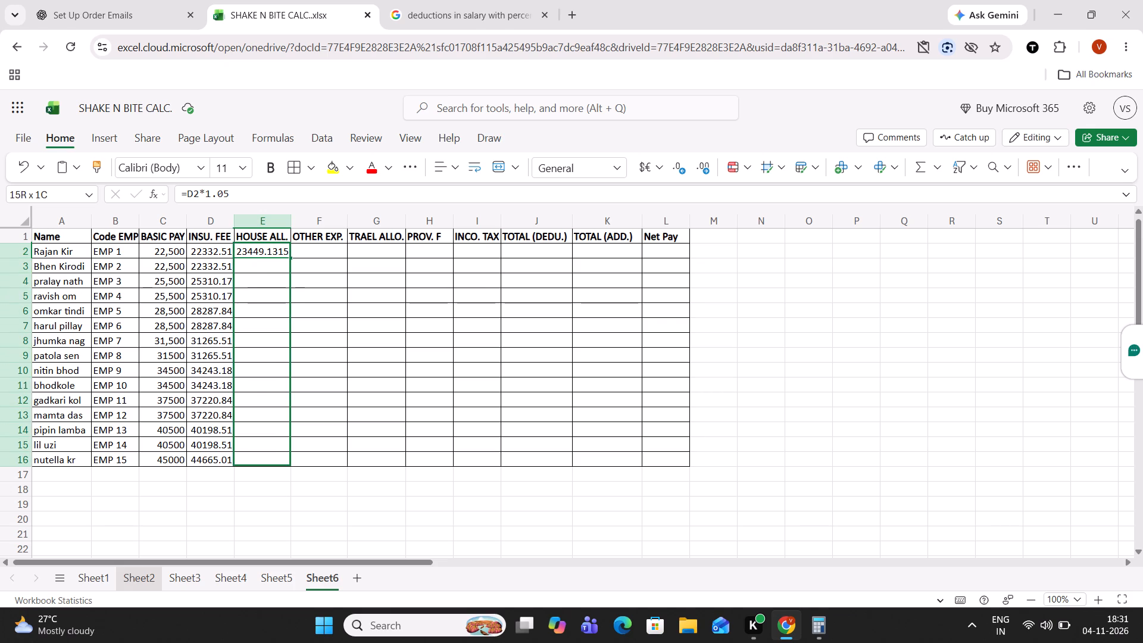
drag(293, 461, 293, 462)
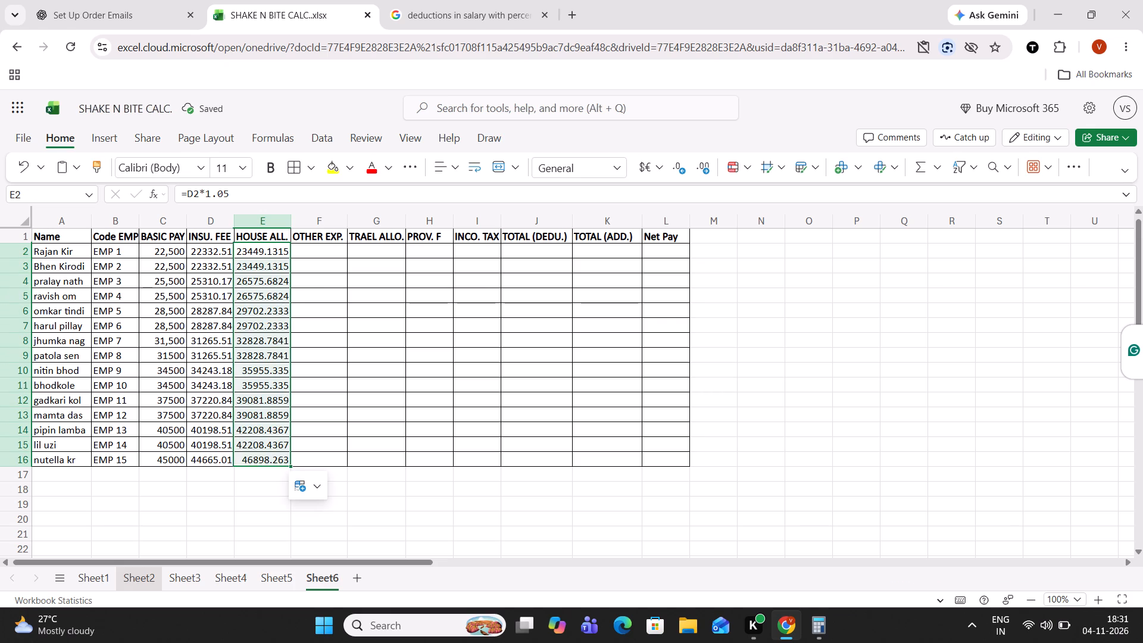
click(166, 486)
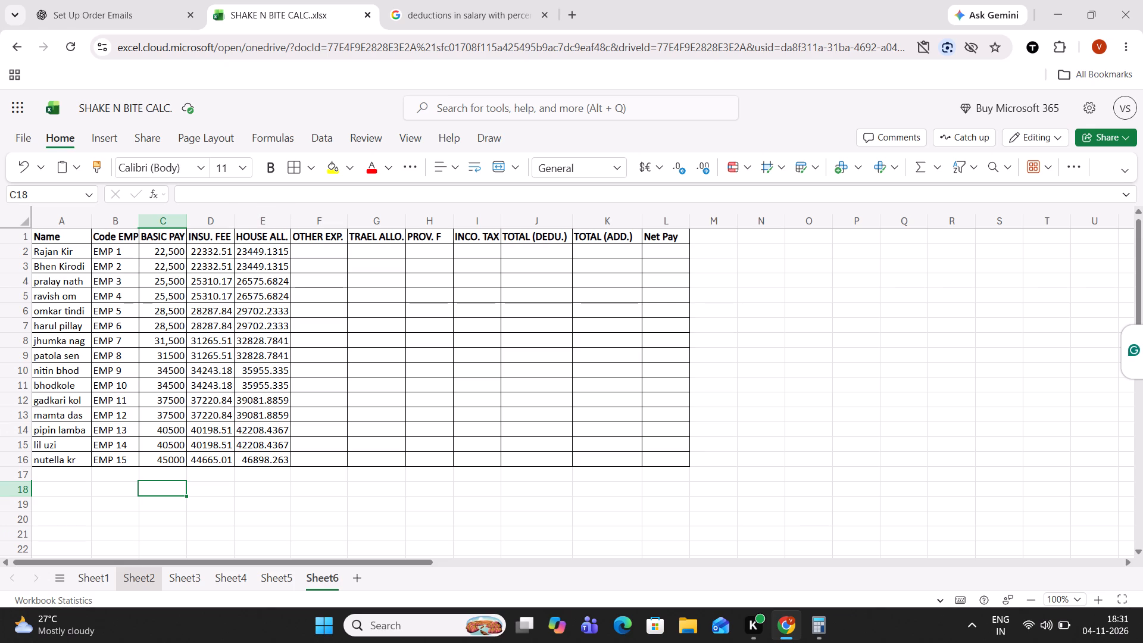
Format the amount cells C2 through L16, from BASIC PAY to Net Pay, as numbers with no decimal places.
drag(150, 246, 695, 450)
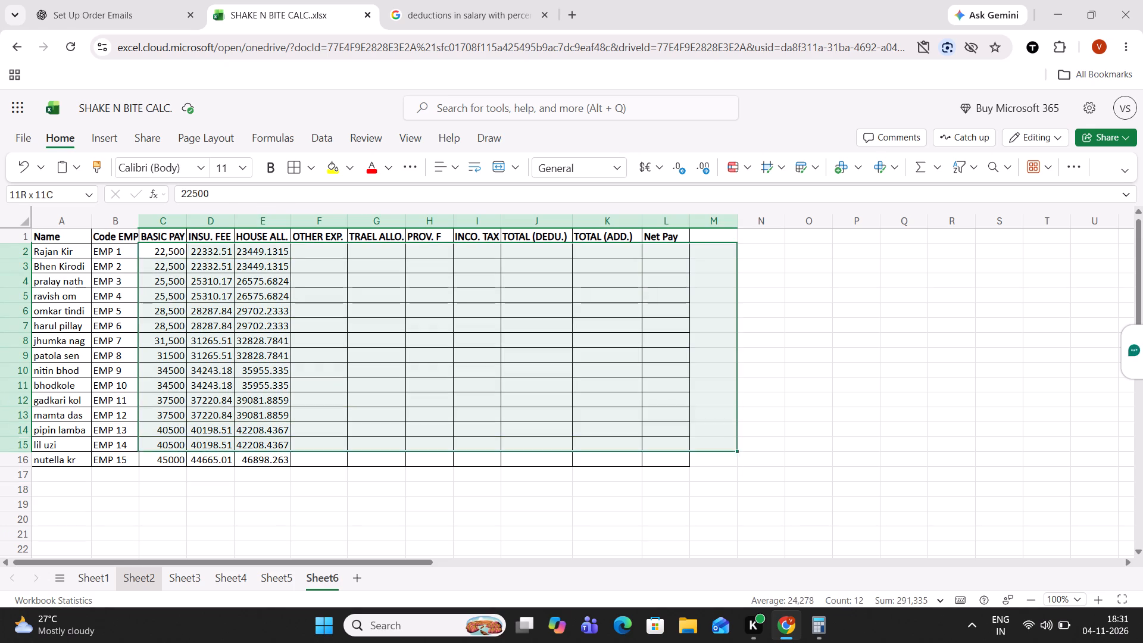
drag(695, 450, 686, 460)
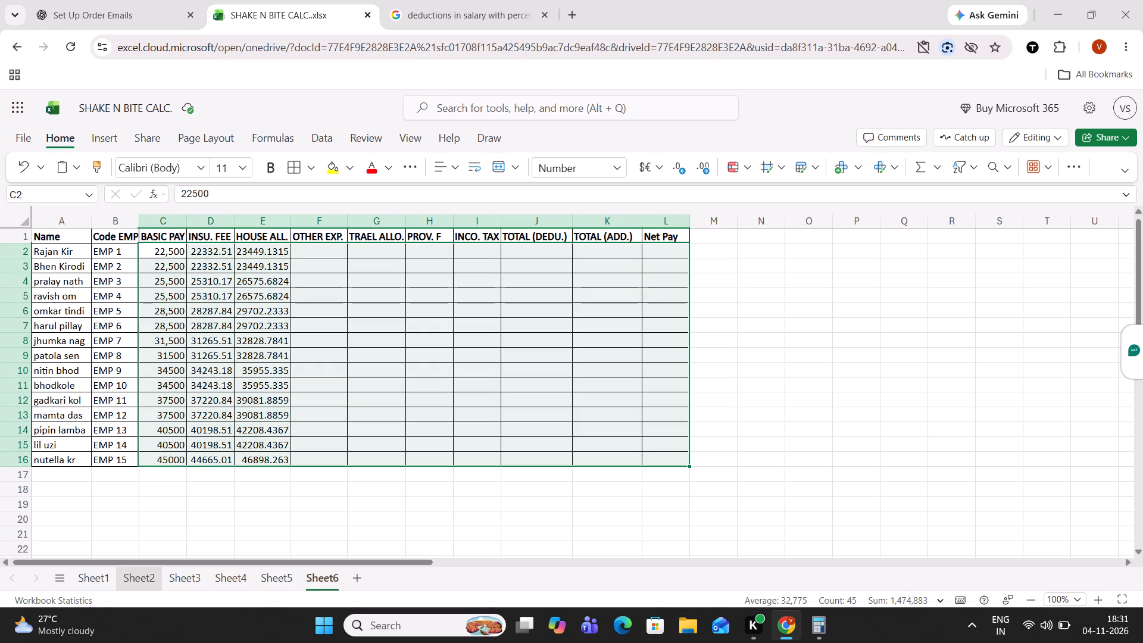
click(698, 165)
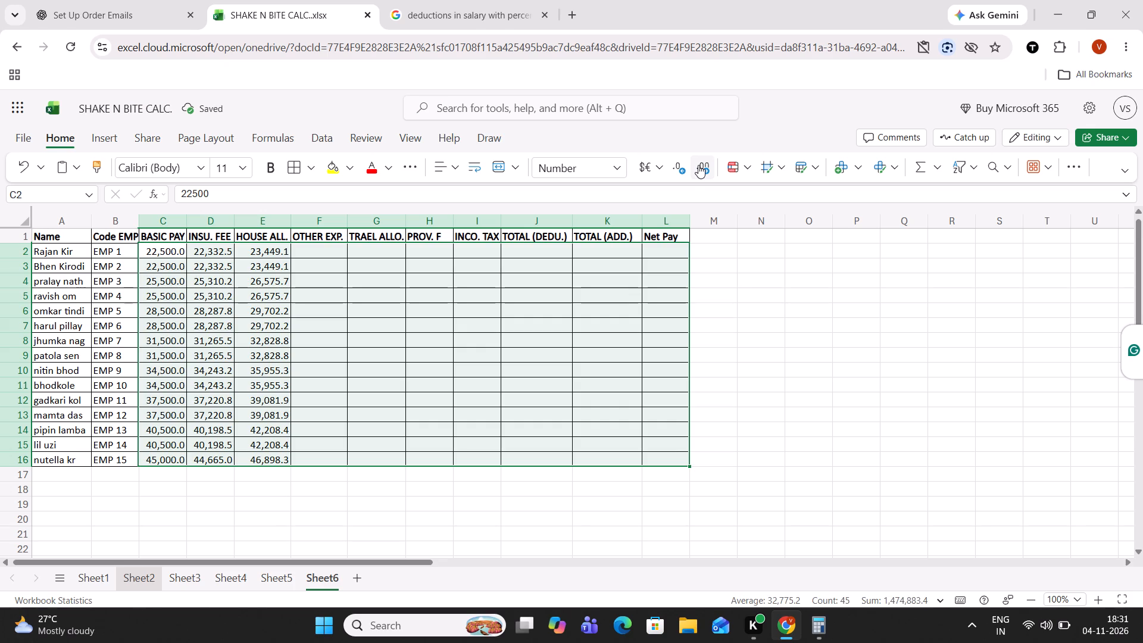
click(686, 165)
click(686, 165)
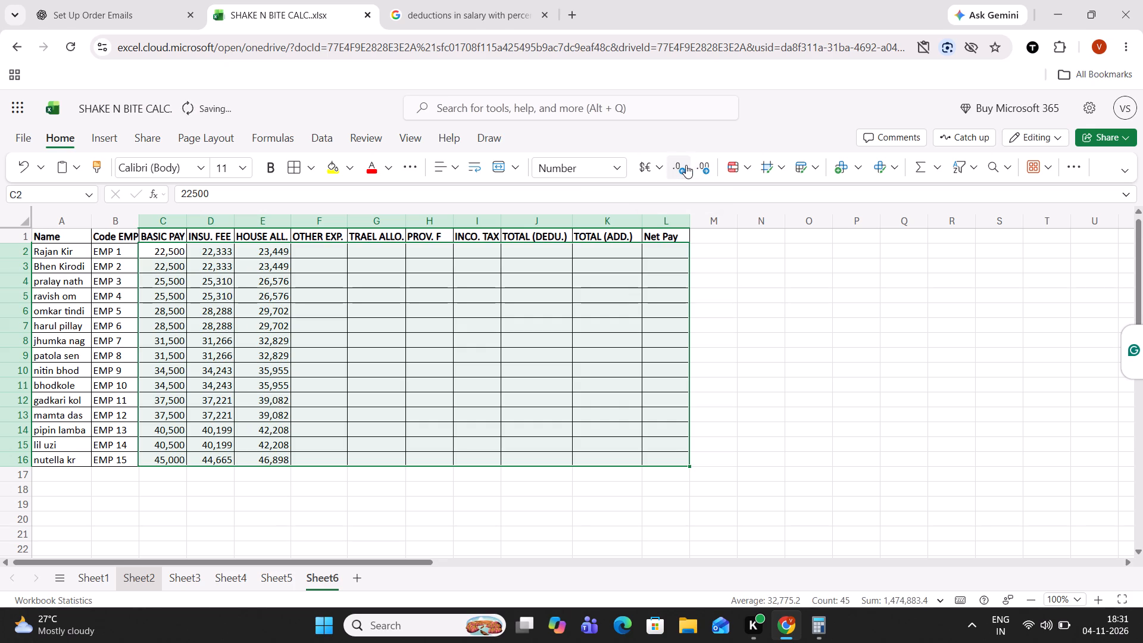
click(701, 164)
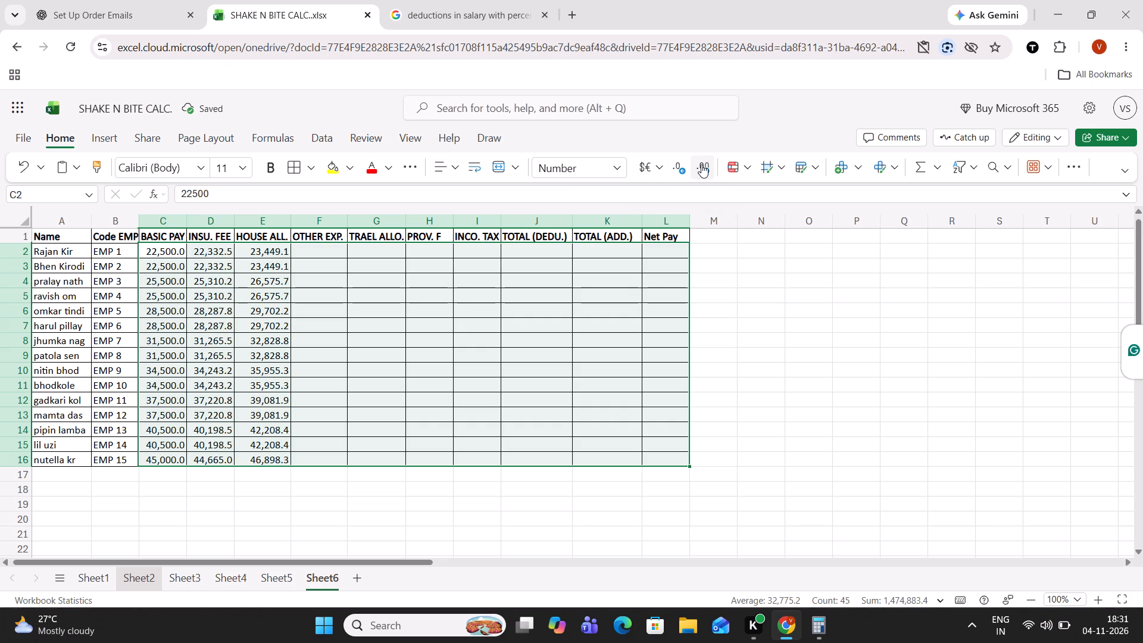
click(680, 164)
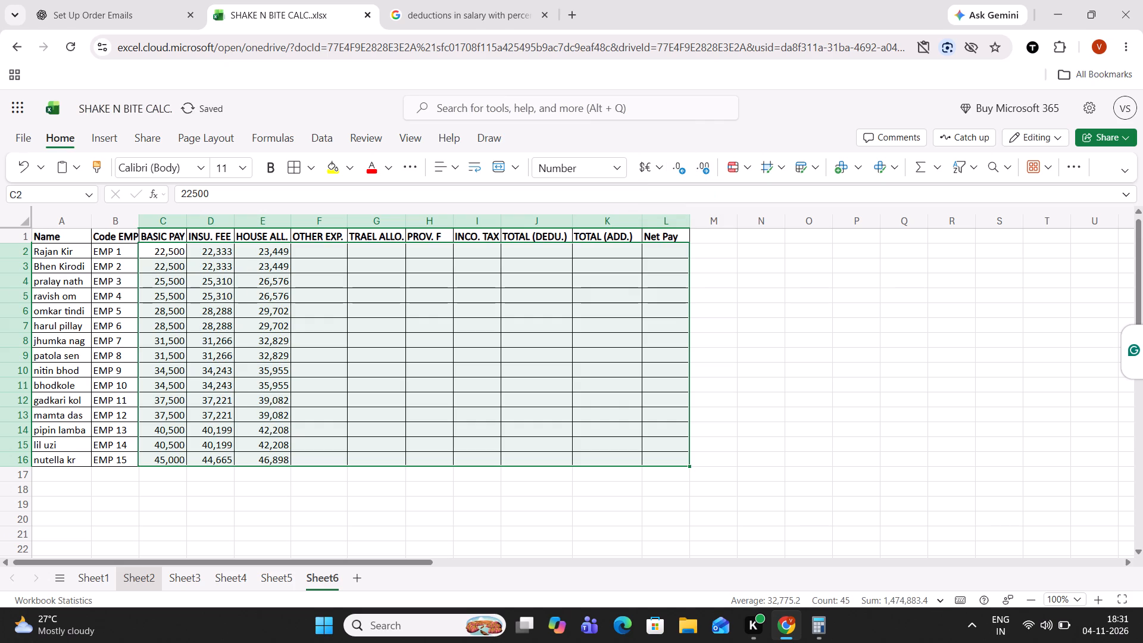
click(833, 367)
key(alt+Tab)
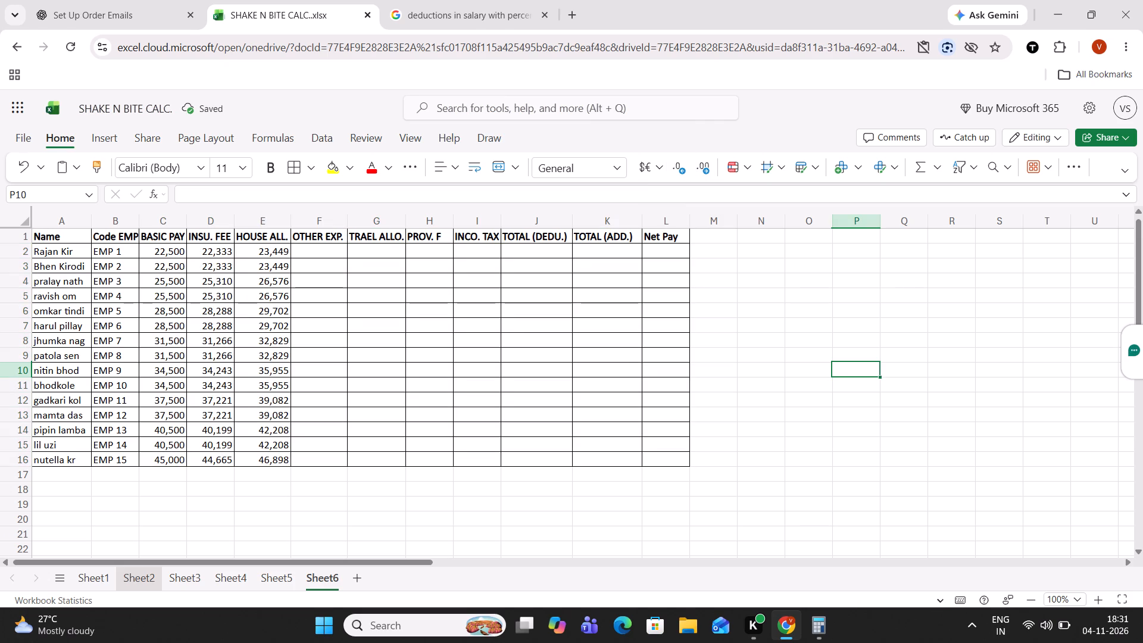
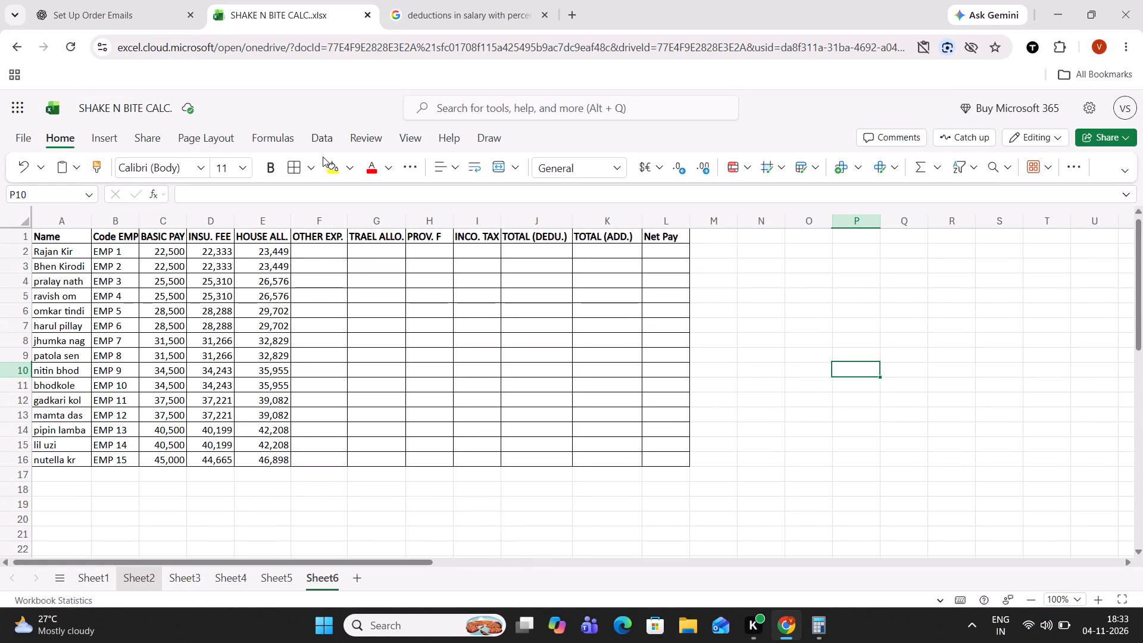
Enter the OTHER EXP. formula =E2*1.33 in cell F2, based on the first employee's house allowance.
click(310, 245)
click(310, 245)
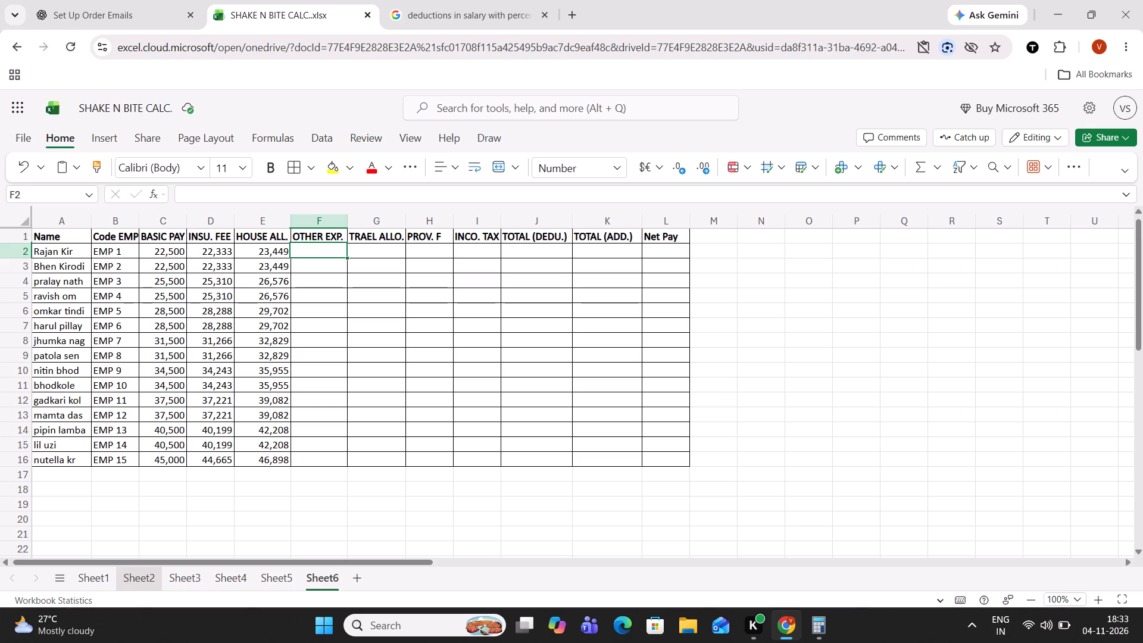
click(285, 252)
click(308, 248)
key(equal)
click(273, 249)
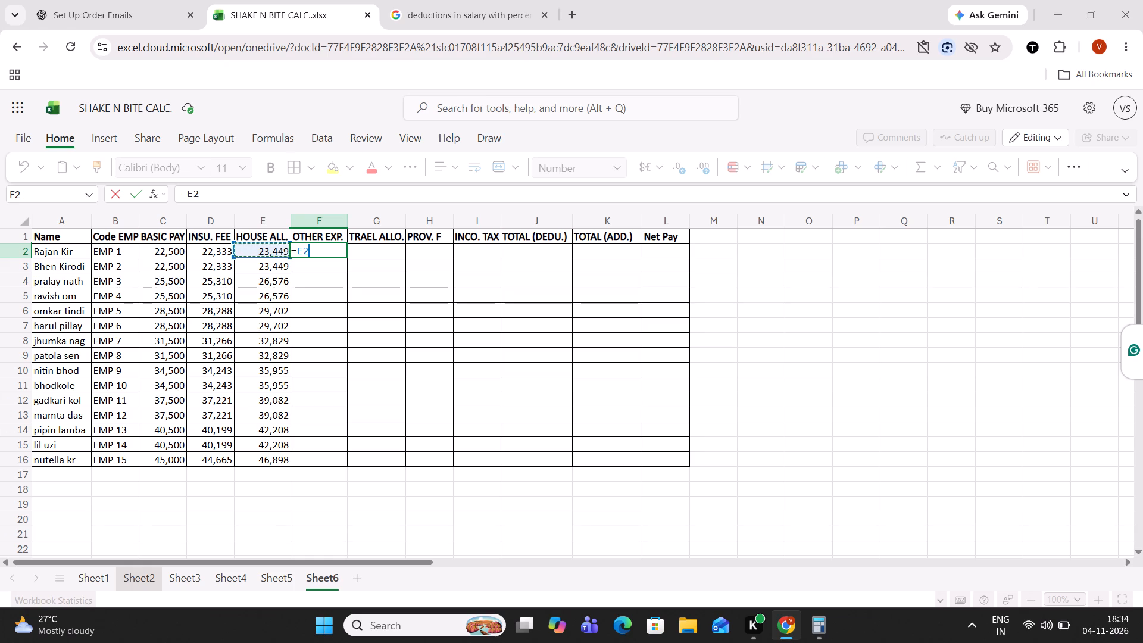
key(shift+asterisk)
text(30)
key(BackSpace)
key(BackSpace)
text(1.30)
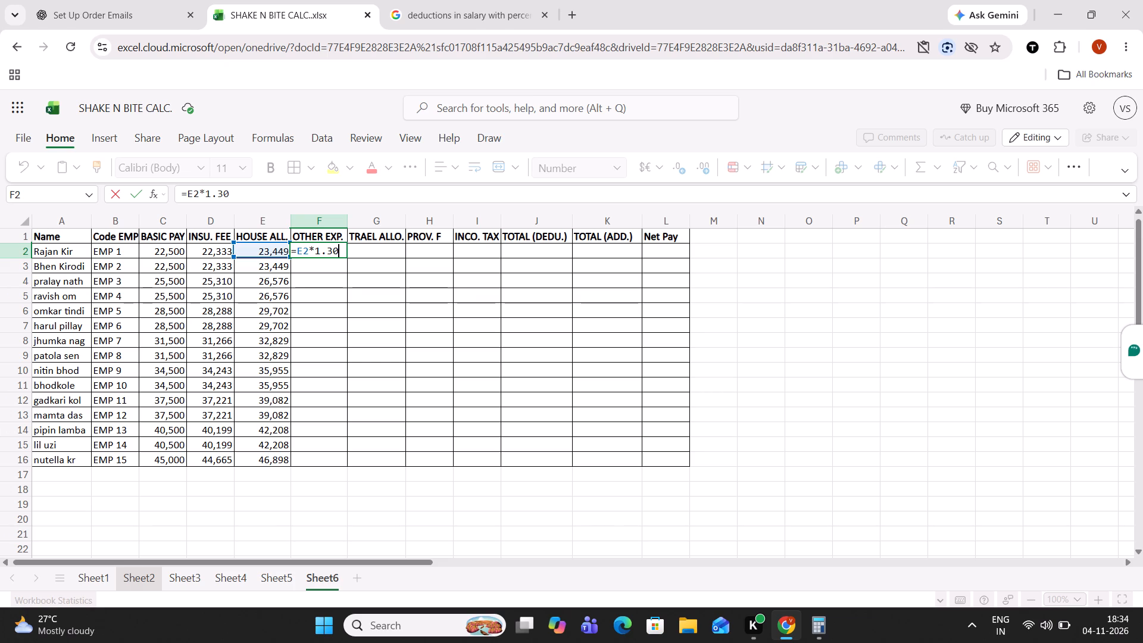
key(BackSpace)
key(3)
key(Return)
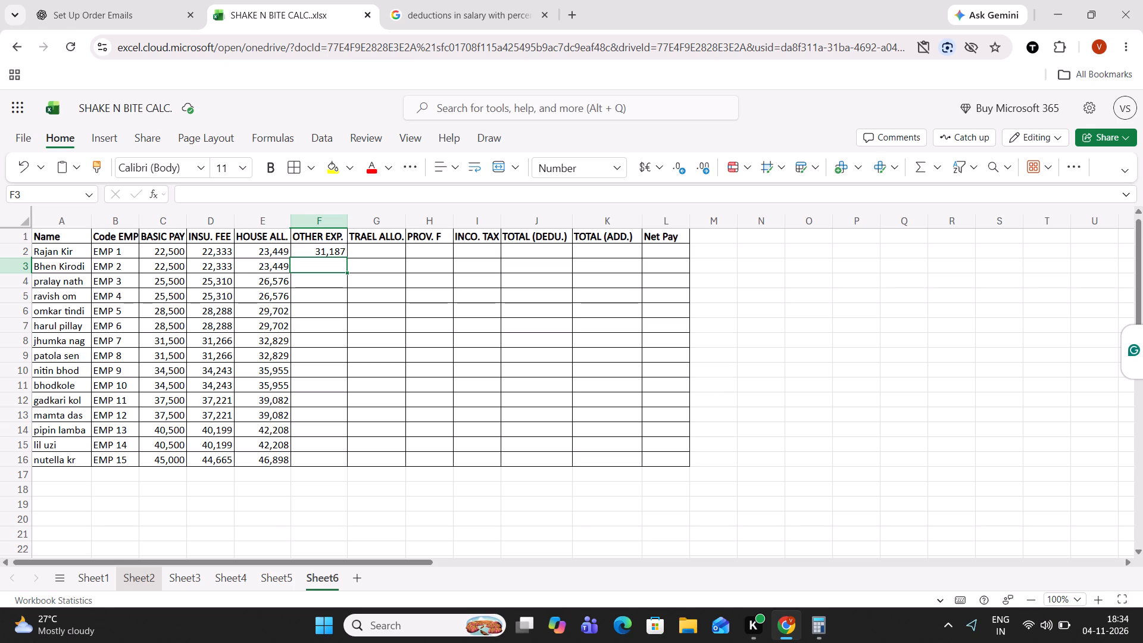
Edit the travel allowance heading in G1 to read TRAVE ALLO.
double_click(377, 235)
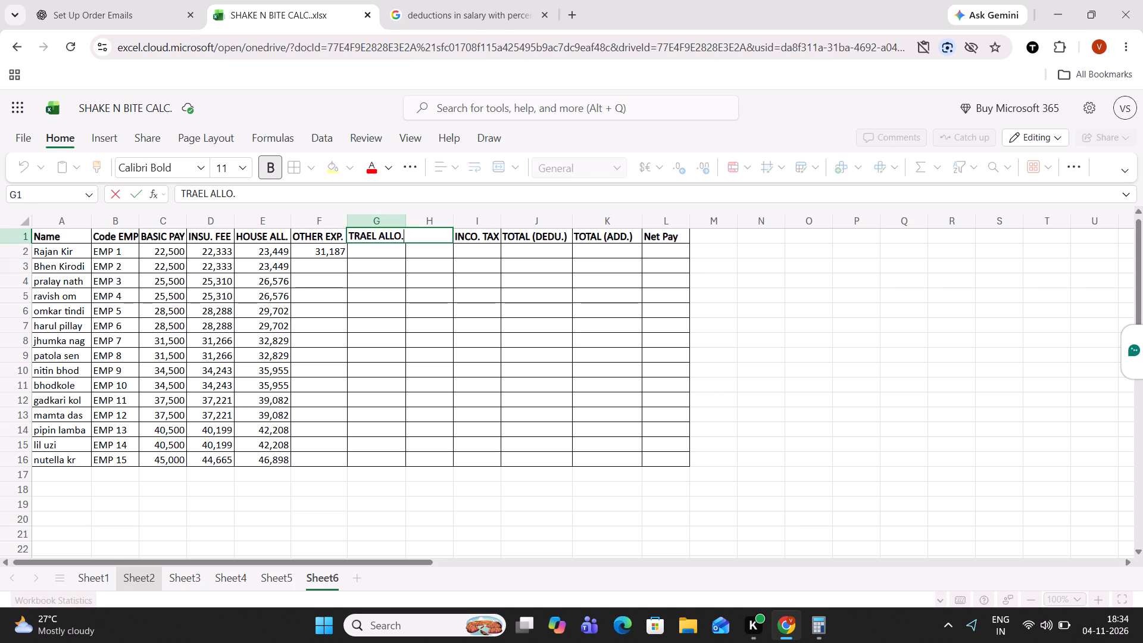
key(Left)
key(Left)
key(Left)
key(Left)
key(Left)
key(Left)
text(==)
key(BackSpace)
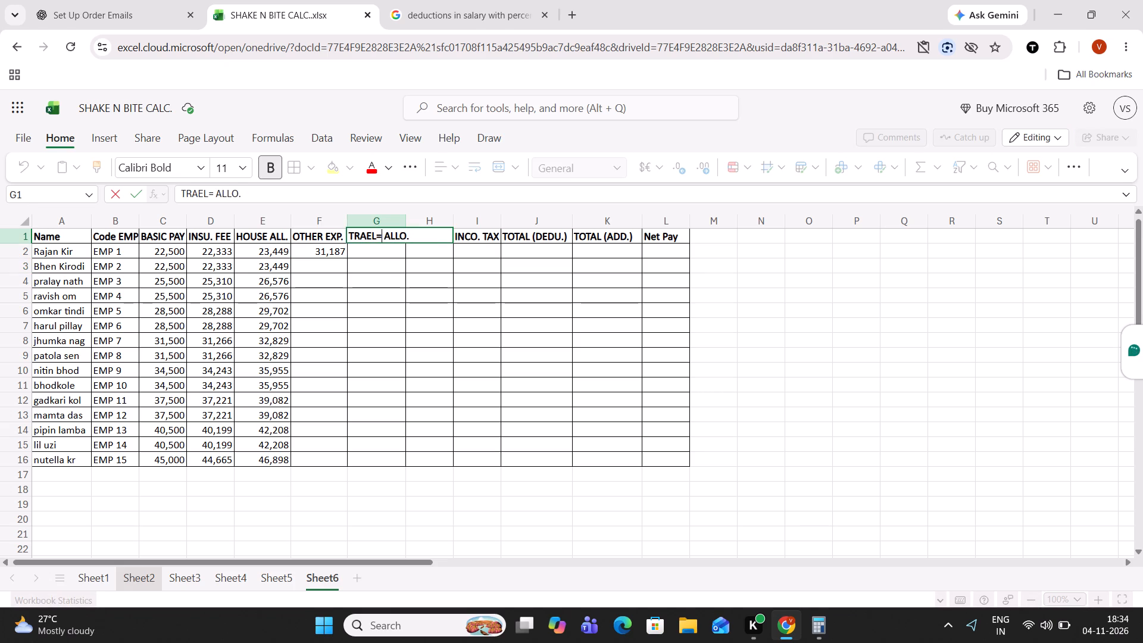
key(BackSpace)
key(BackSpace)
key(BackSpace)
text(ve)
key(BackSpace)
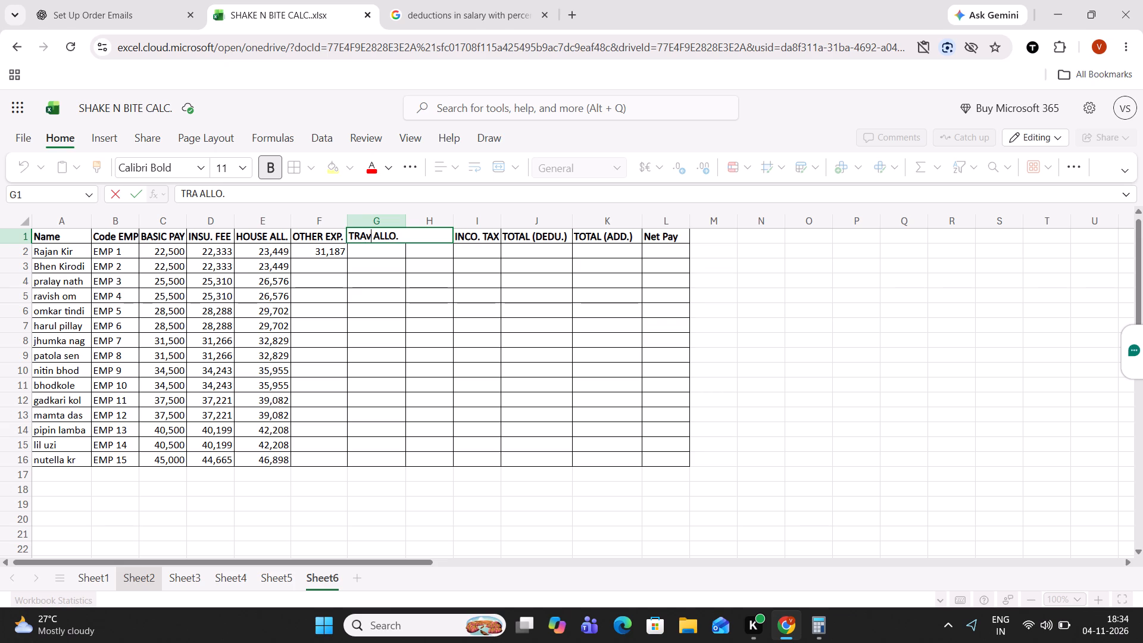
key(BackSpace)
text(VE)
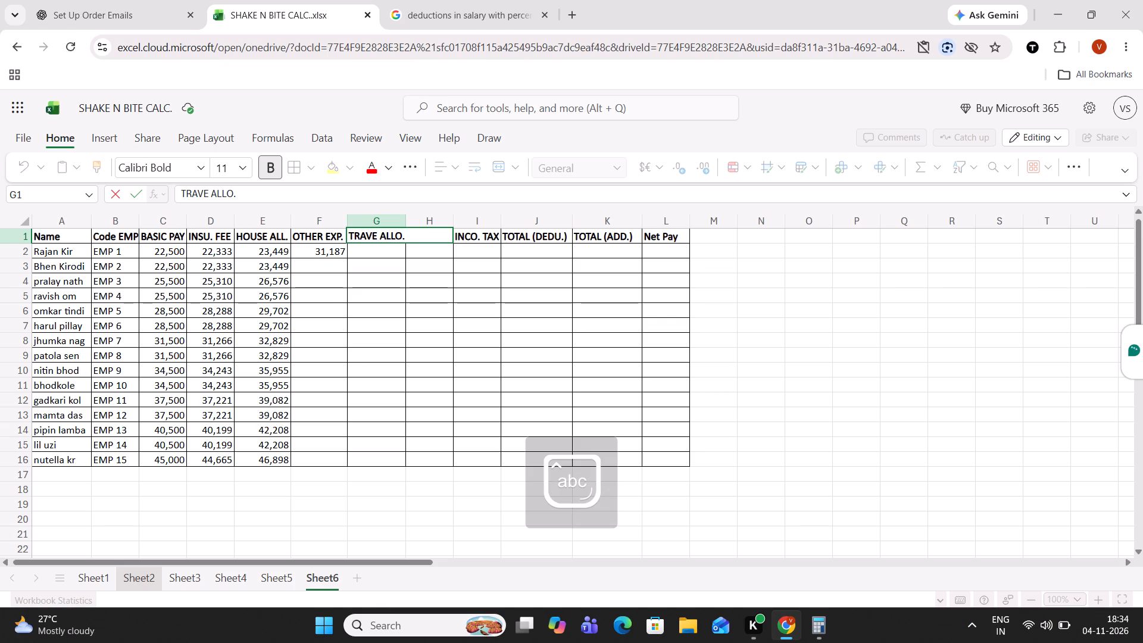
click(426, 297)
click(385, 297)
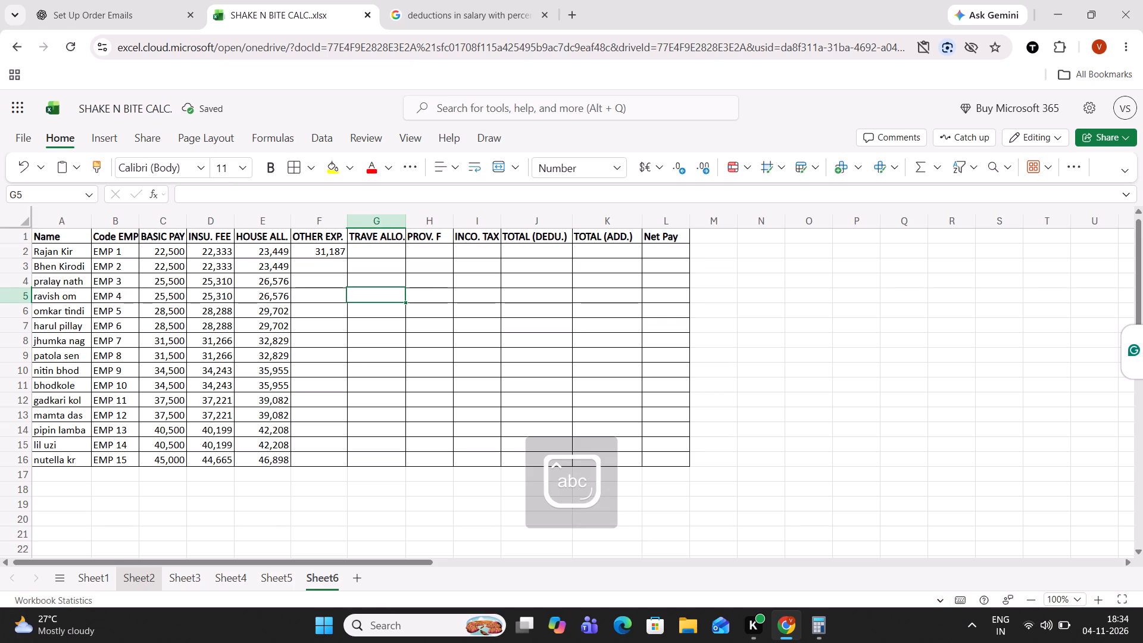
Fill the OTHER EXP. formula from F2 down to F16 for all employees.
click(336, 255)
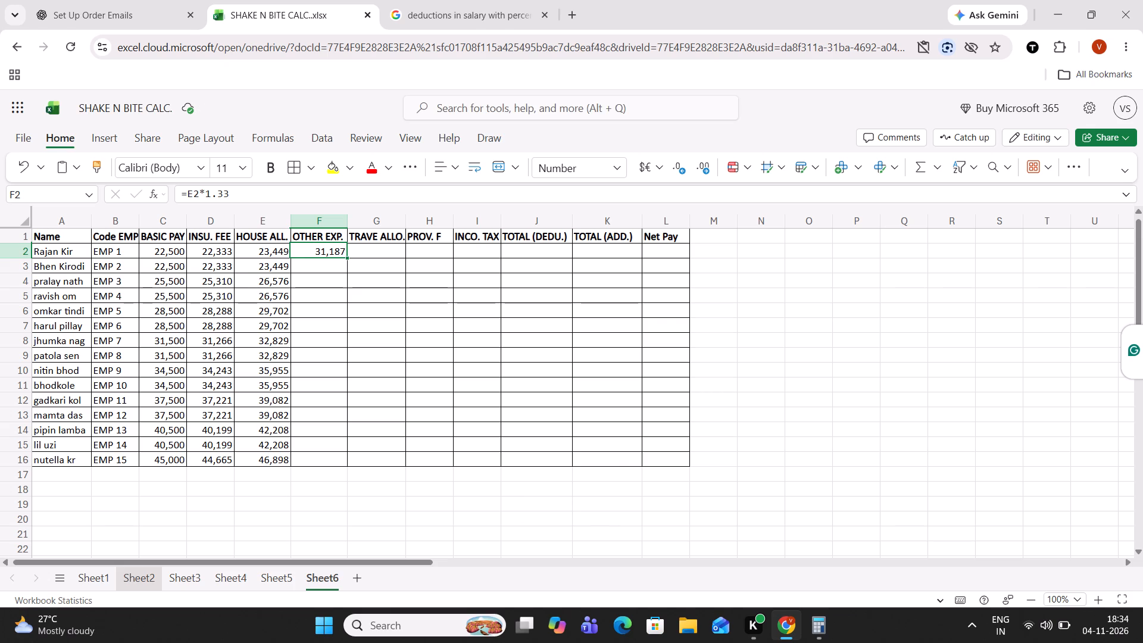
click(347, 260)
click(341, 252)
drag(348, 257, 351, 351)
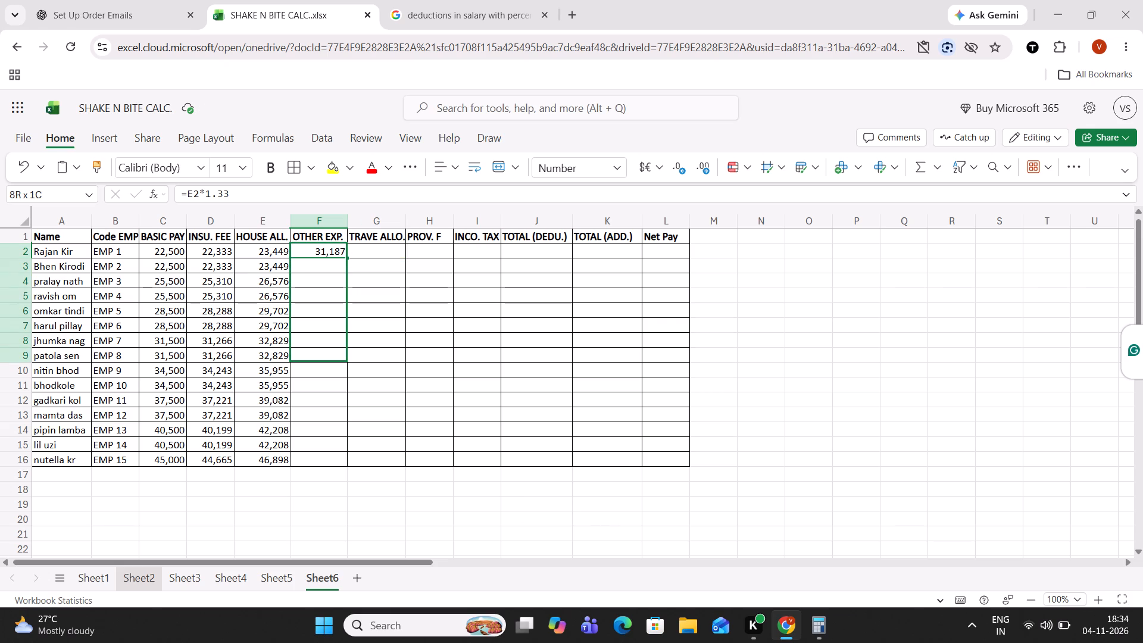
drag(351, 351, 352, 466)
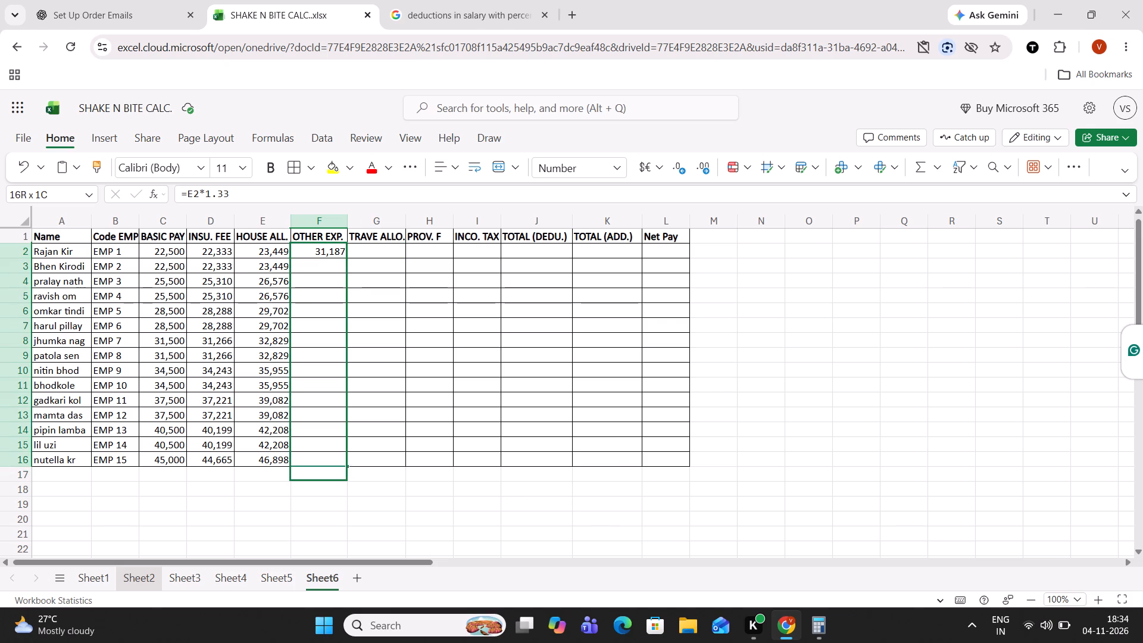
drag(352, 466, 349, 457)
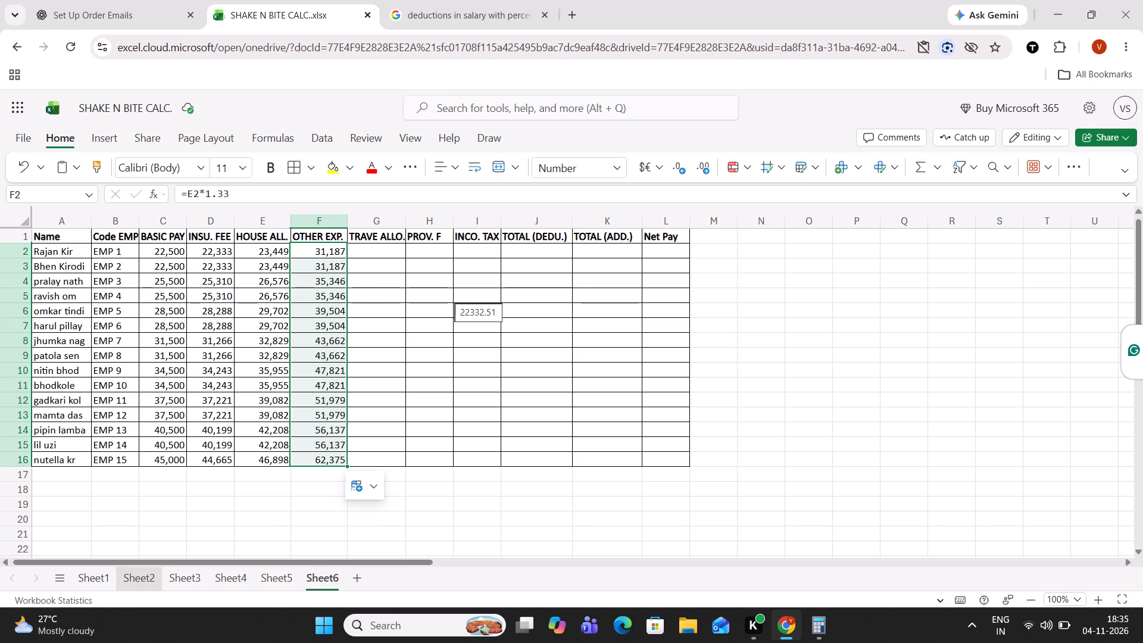
Enter the travel allowance formula =F2*1.10 in cell G2, based on the first employee's other expenses.
click(371, 254)
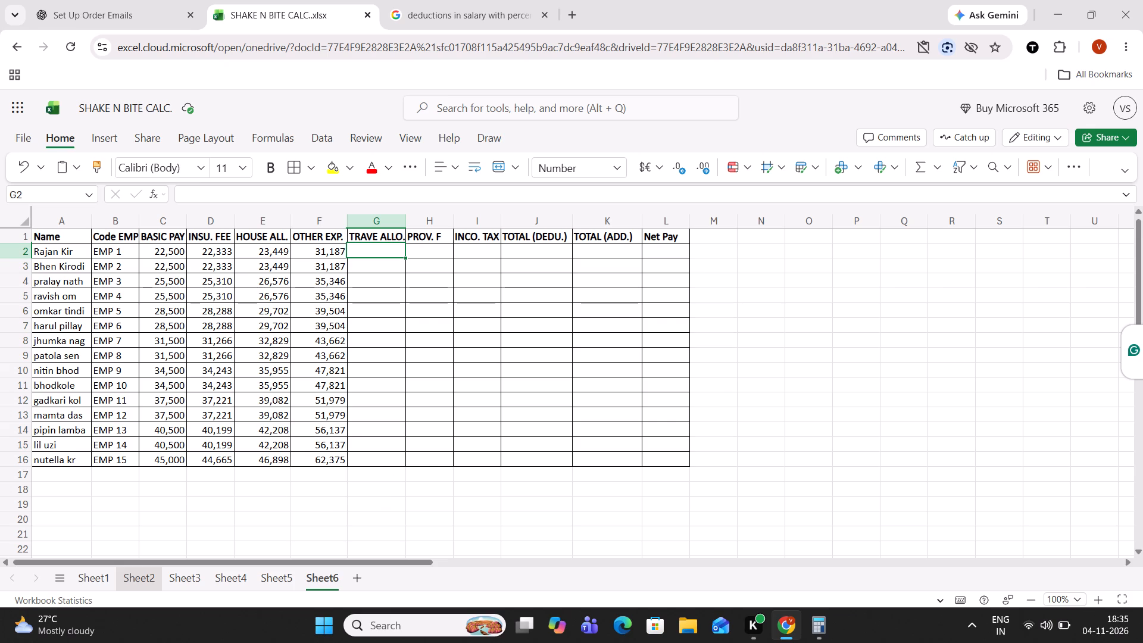
key(equal)
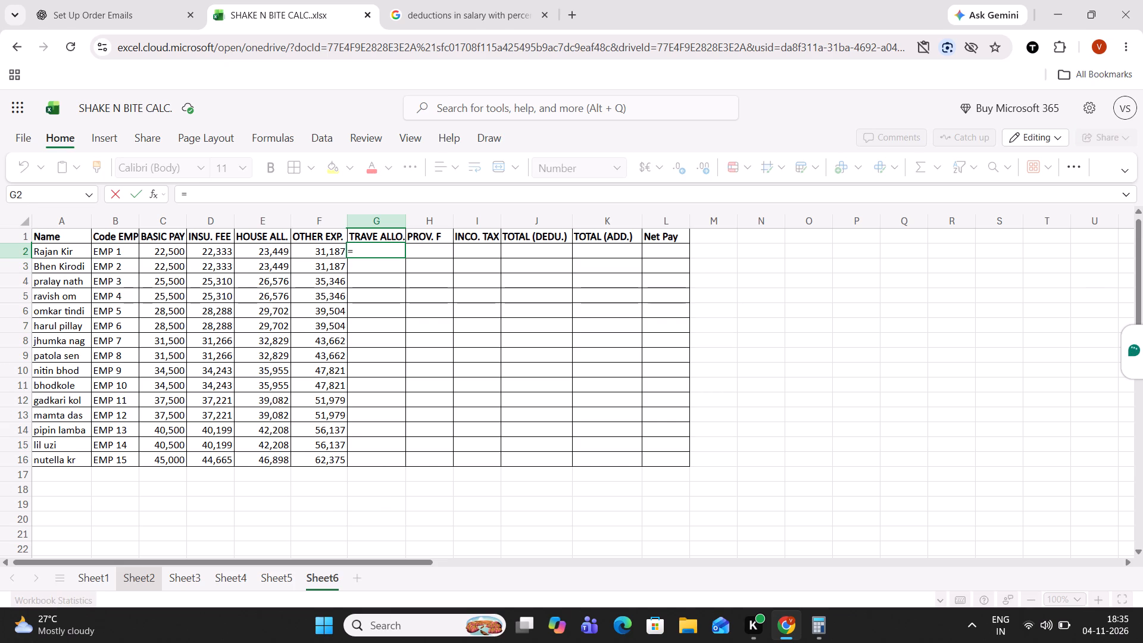
click(329, 250)
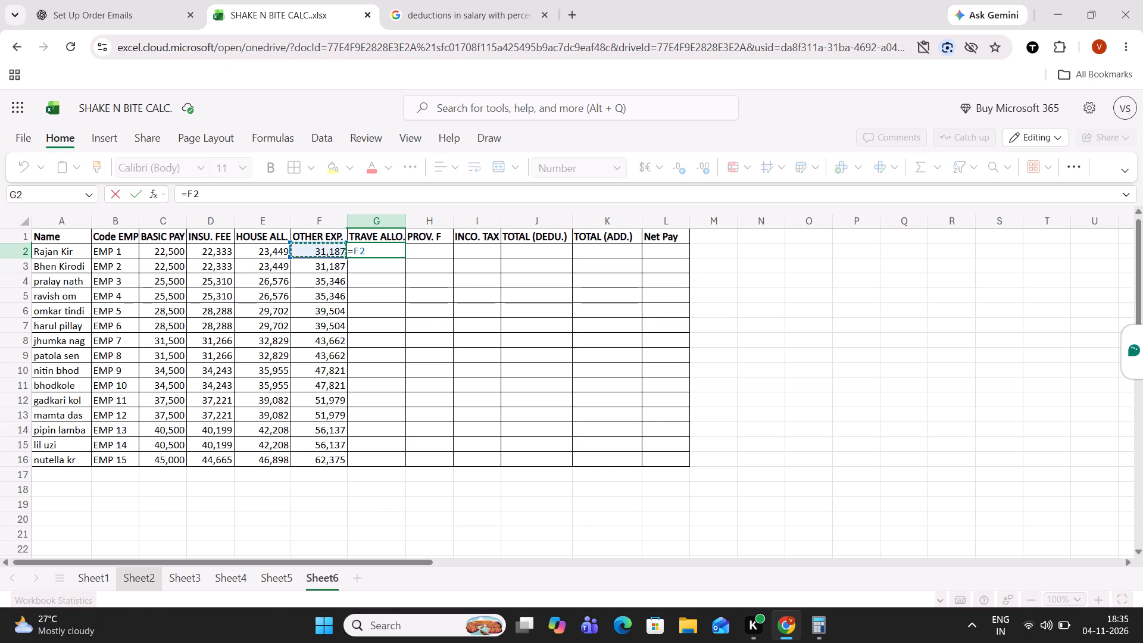
text(*1)
key(0)
key(BackSpace)
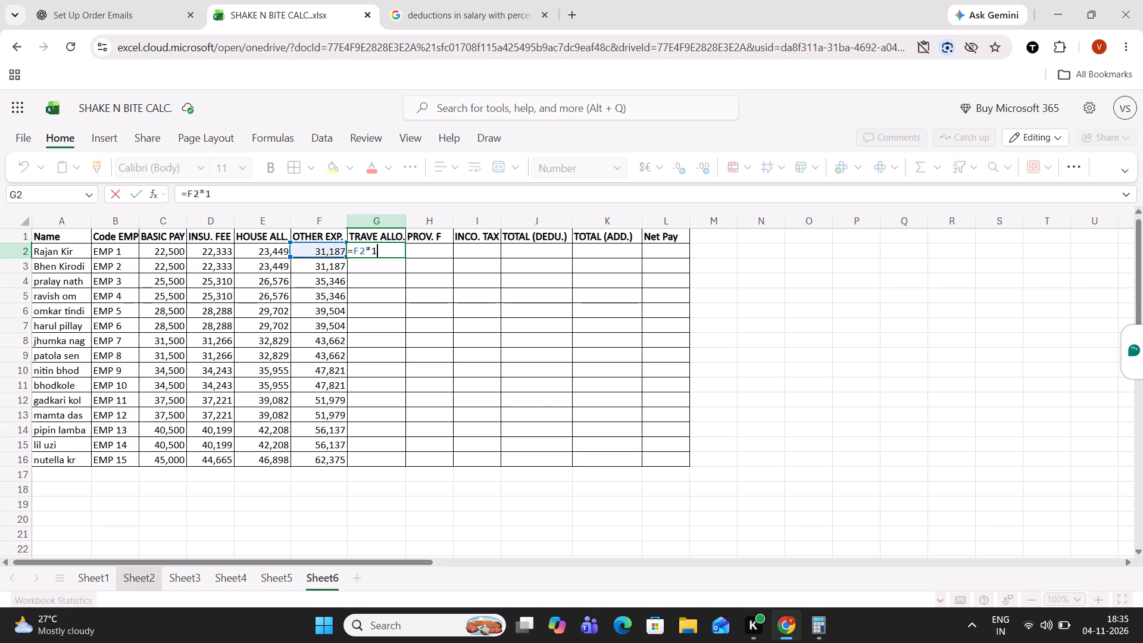
text(.1)
key(0)
key(Return)
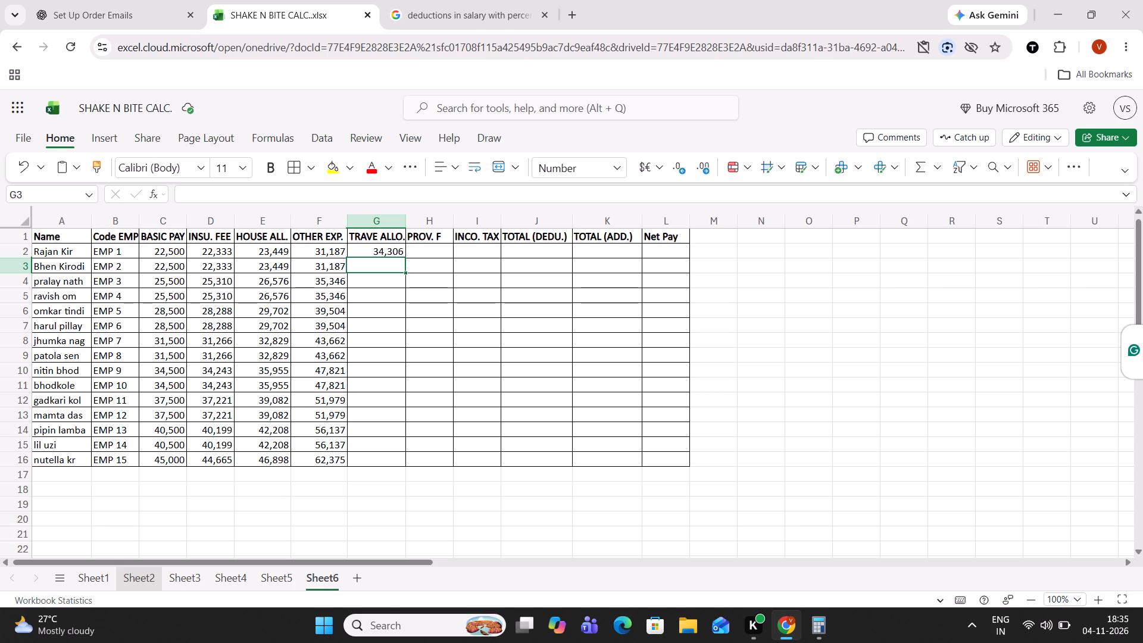
Fill the travel allowance formula from G2 down to G16 for all employees.
click(380, 244)
drag(405, 257, 405, 263)
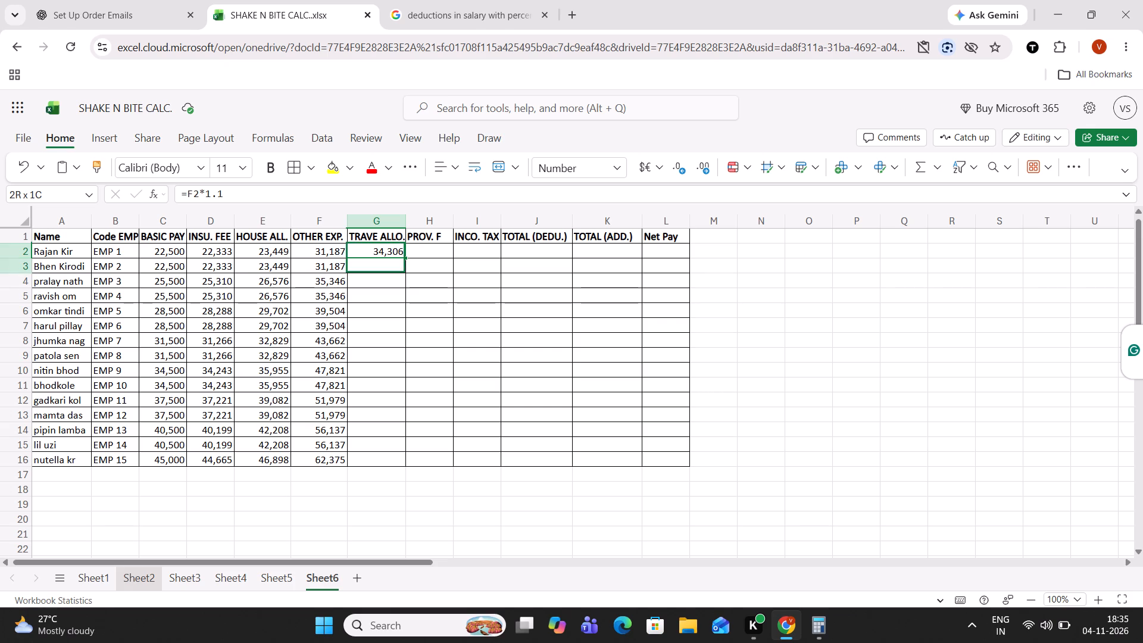
drag(405, 263, 412, 457)
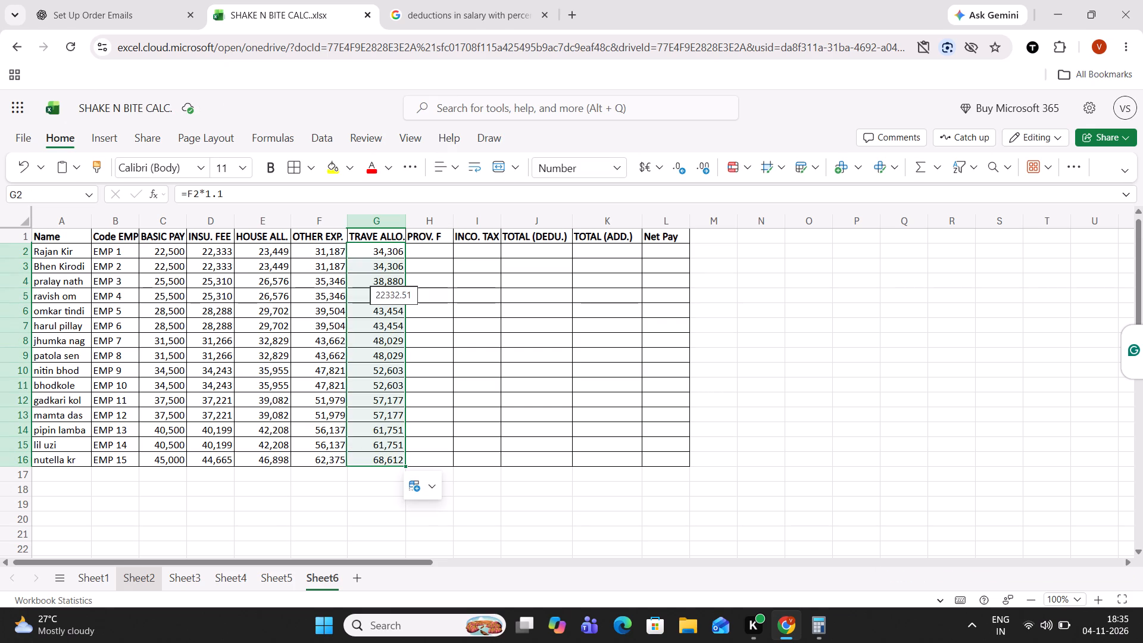
Insert a blank column between the Code EMP and BASIC PAY columns.
click(161, 221)
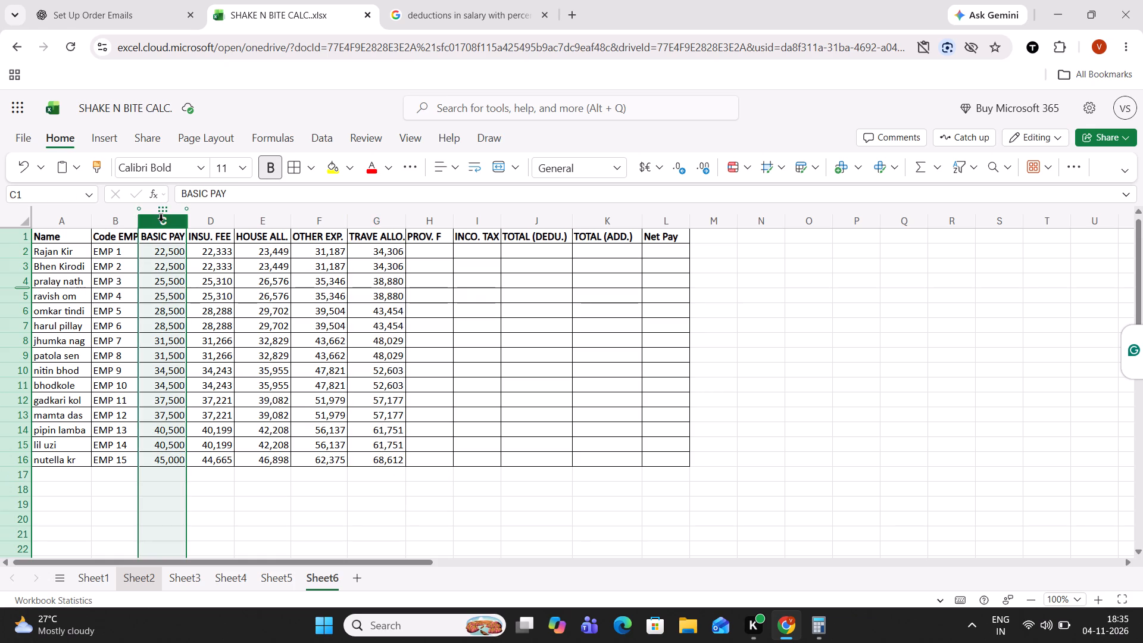
click(161, 221)
right_click(161, 221)
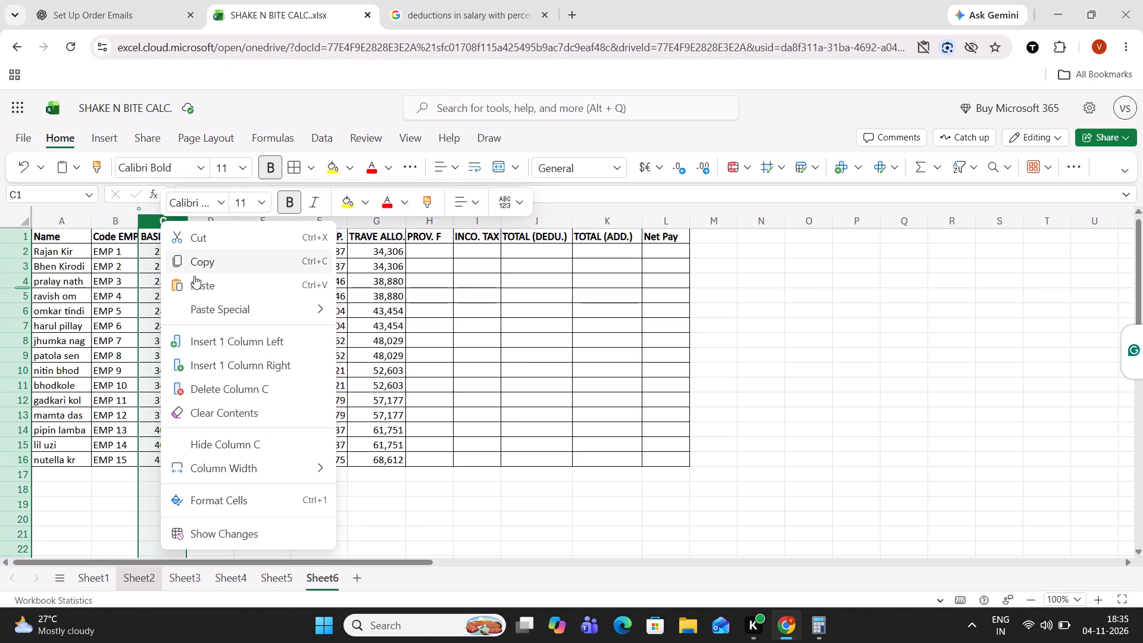
click(218, 340)
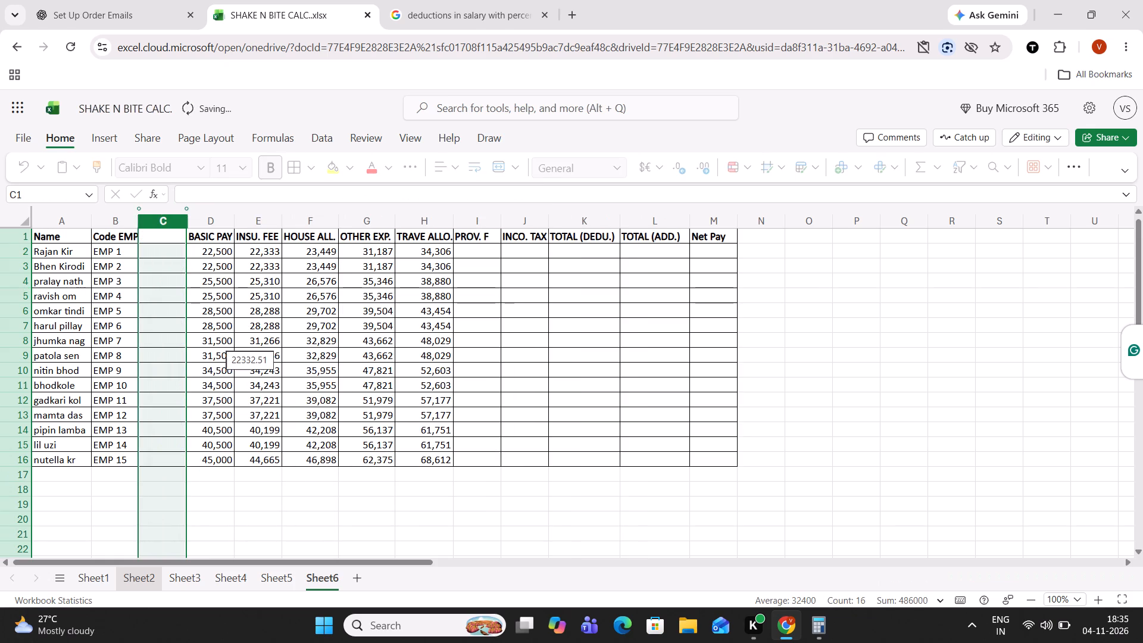
Enter the heading Designation in cell C1 of the blank column.
click(157, 234)
text(Desiggna)
key(BackSpace)
key(BackSpace)
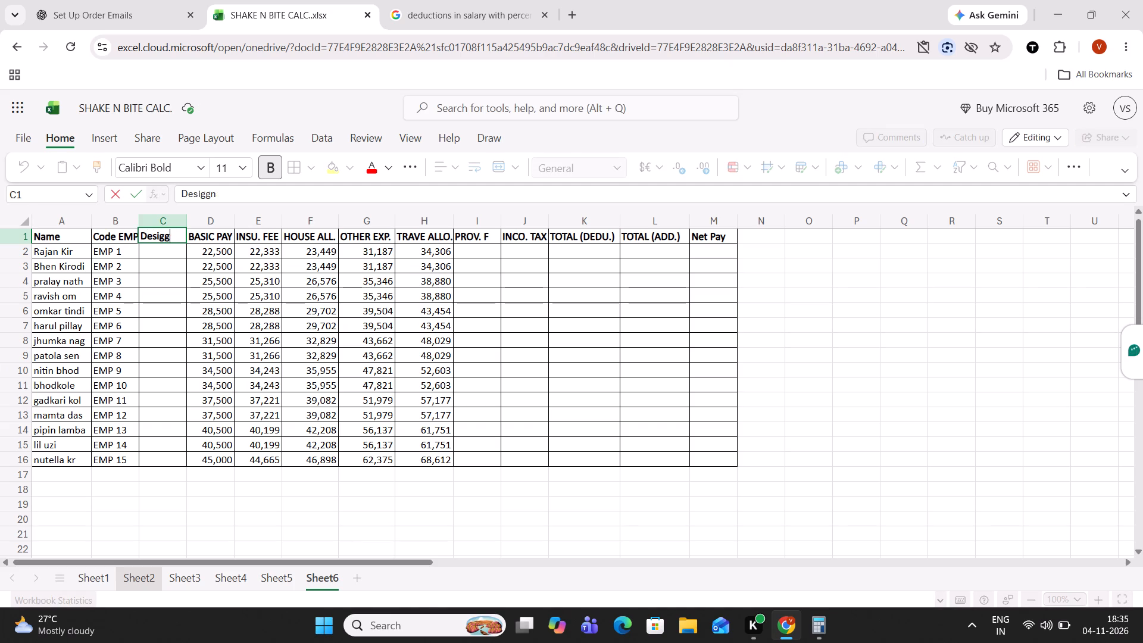
key(BackSpace)
text(nation)
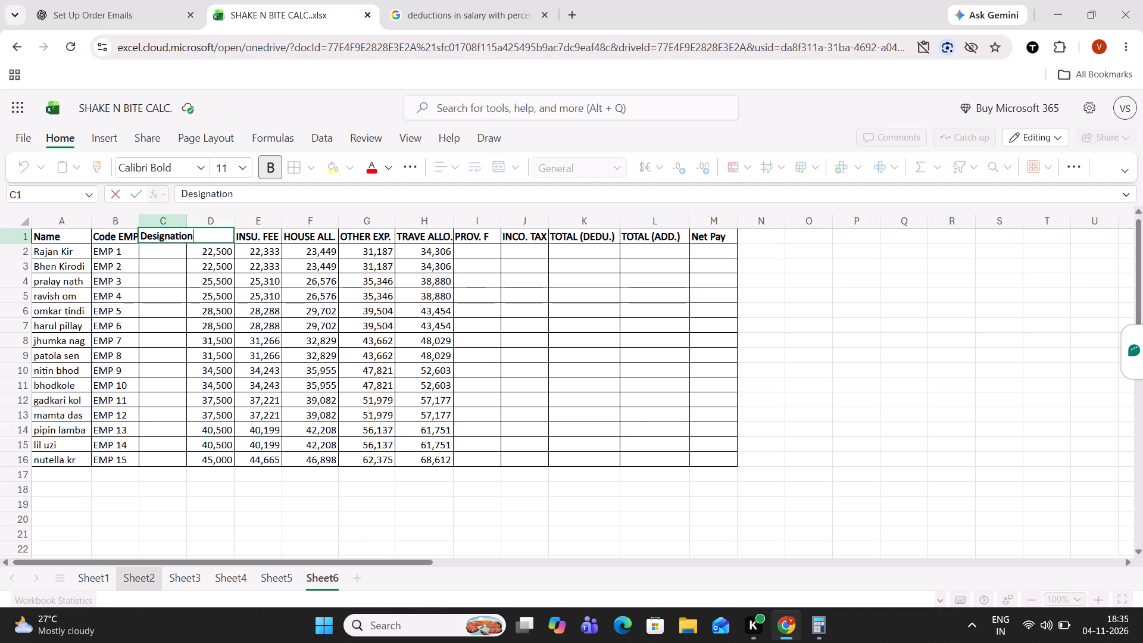
click(205, 236)
click(206, 246)
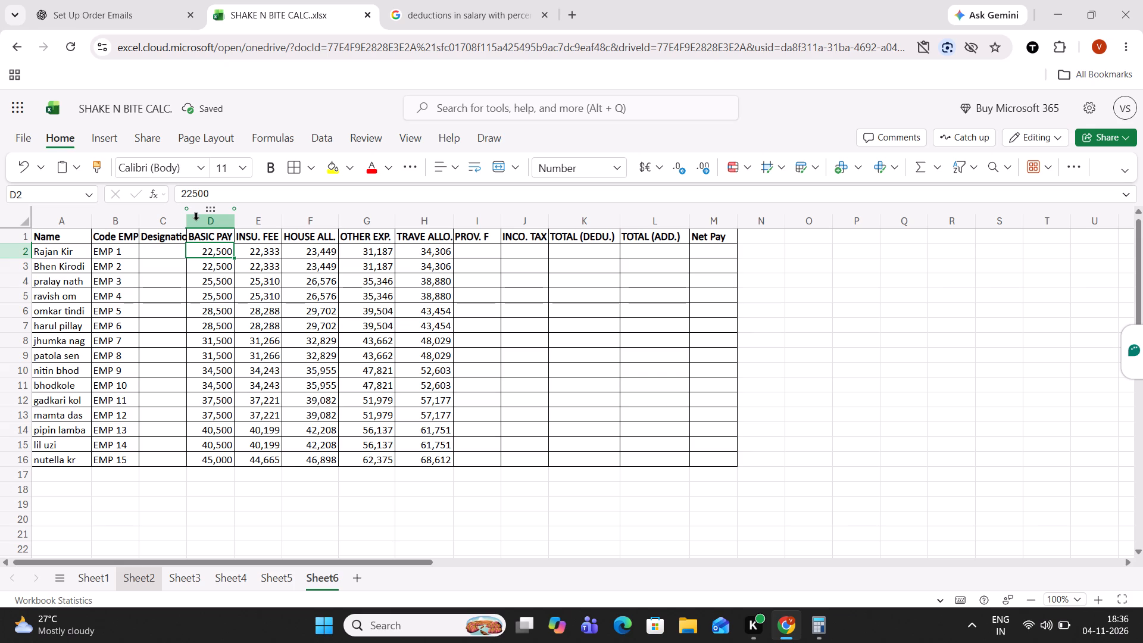
Widen column C slightly so the Designation heading fits in its cell.
drag(187, 223, 193, 224)
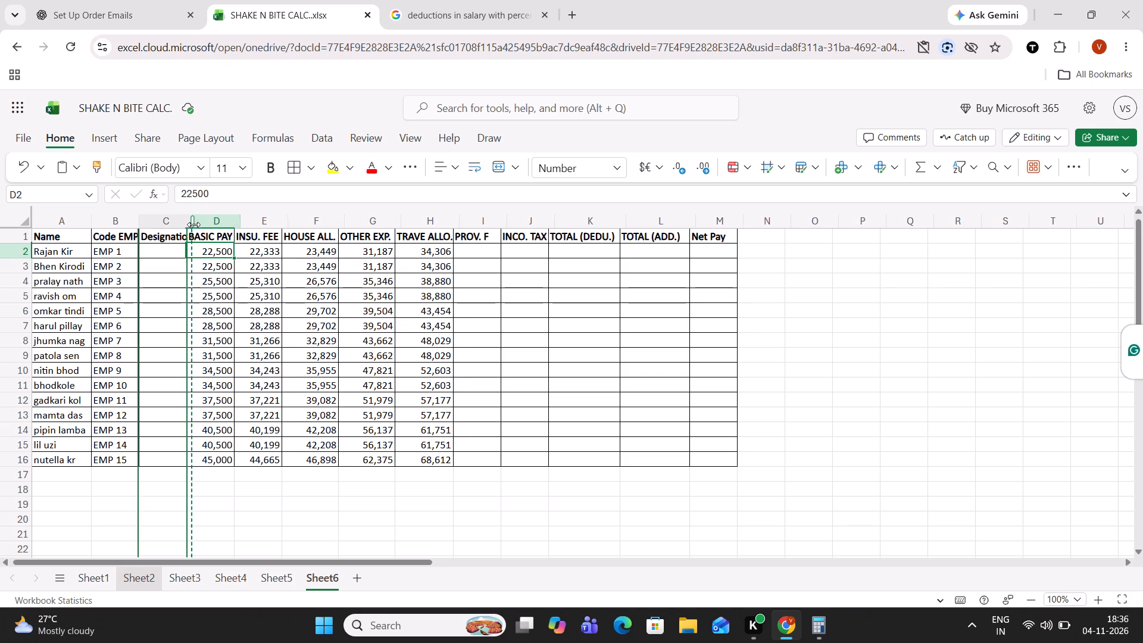
drag(193, 224, 194, 224)
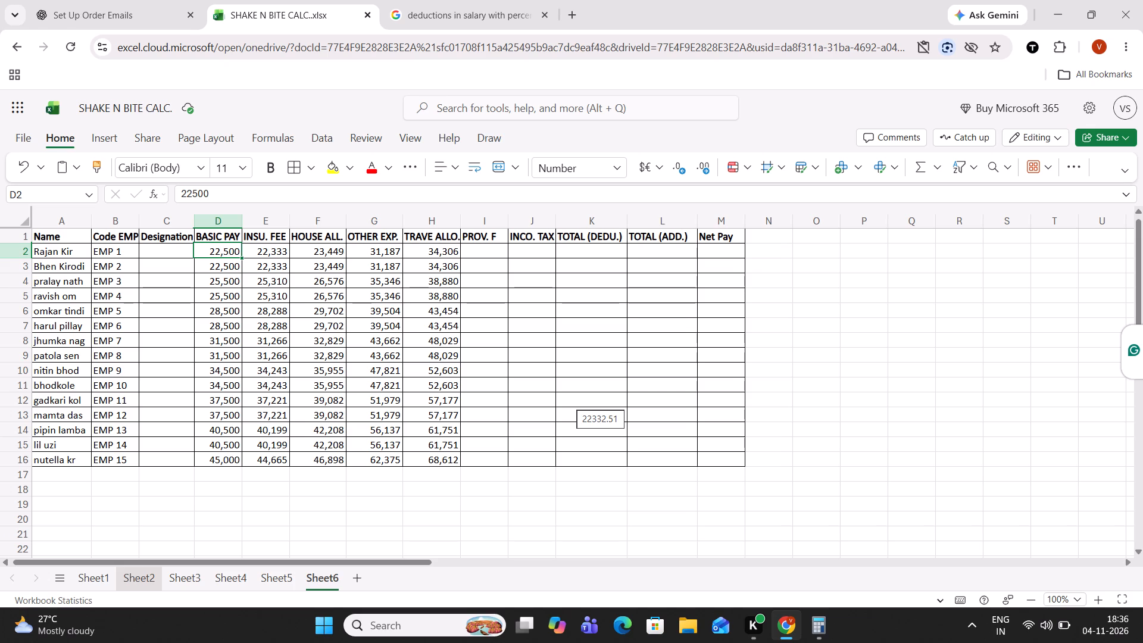
Check the provident fund rate in the salary deductions search page and enter the formula =H2/1.12 in cell I2 under PROV. F.
click(474, 251)
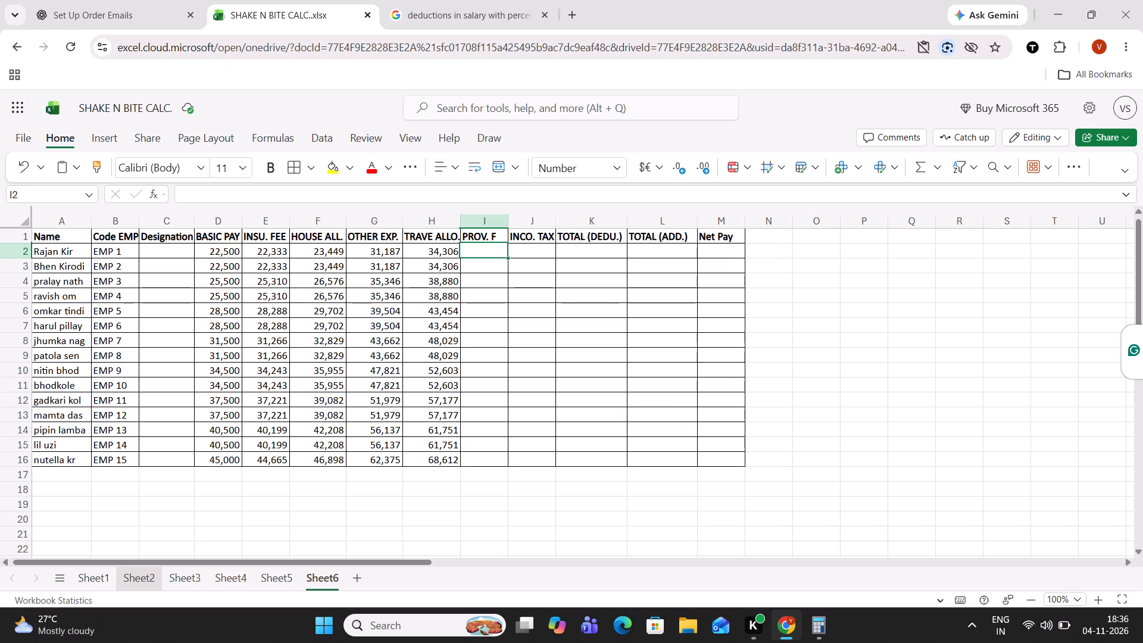
click(426, 0)
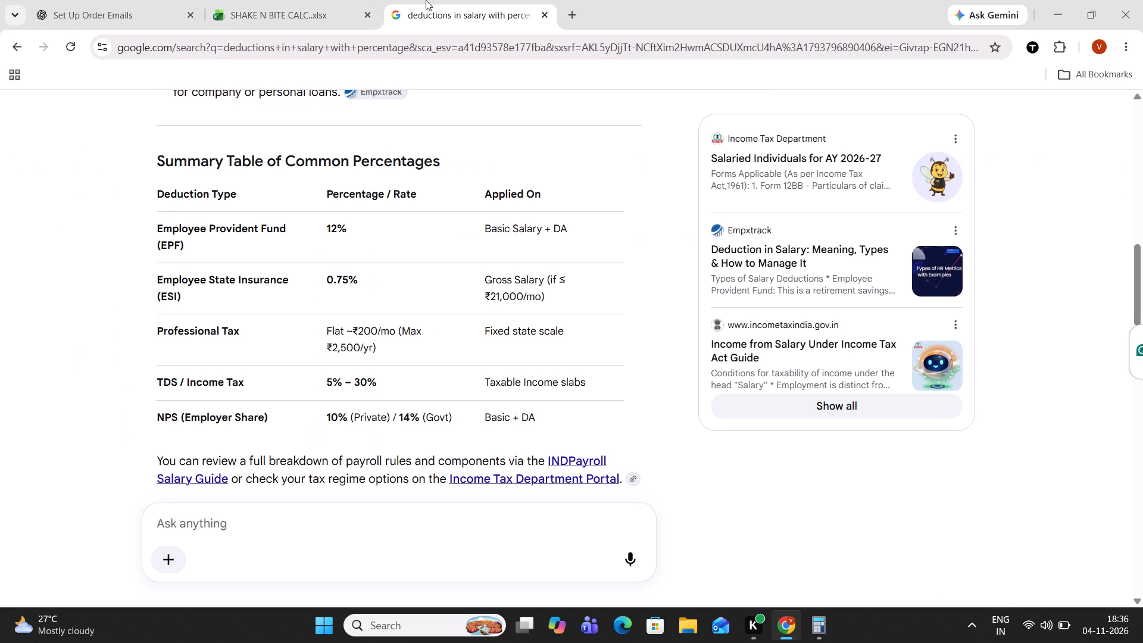
click(323, 0)
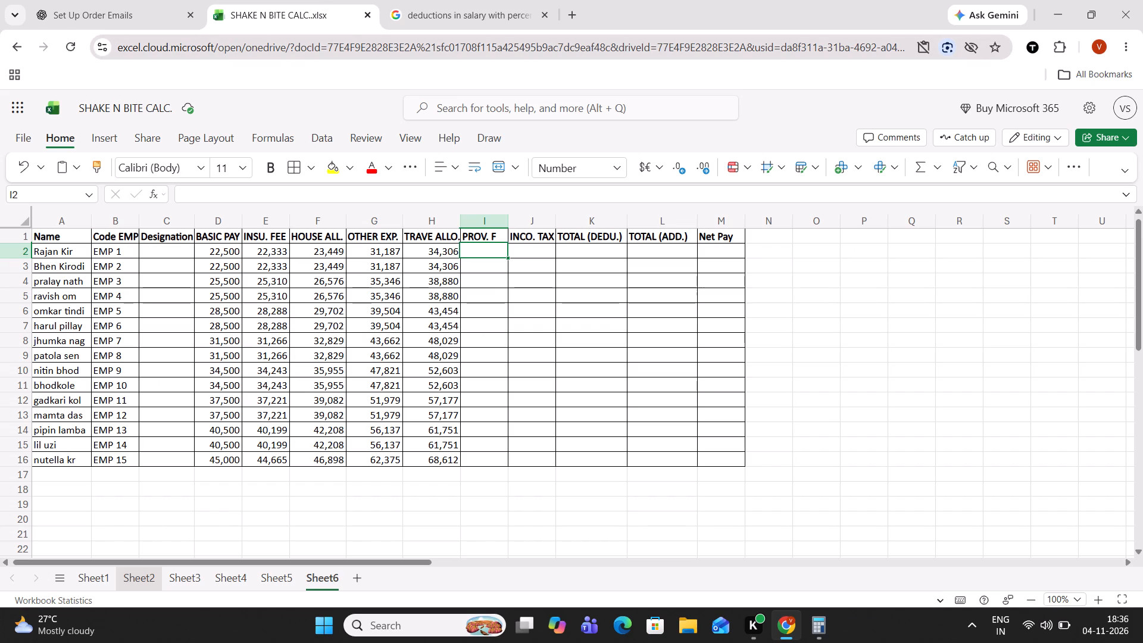
key(equal)
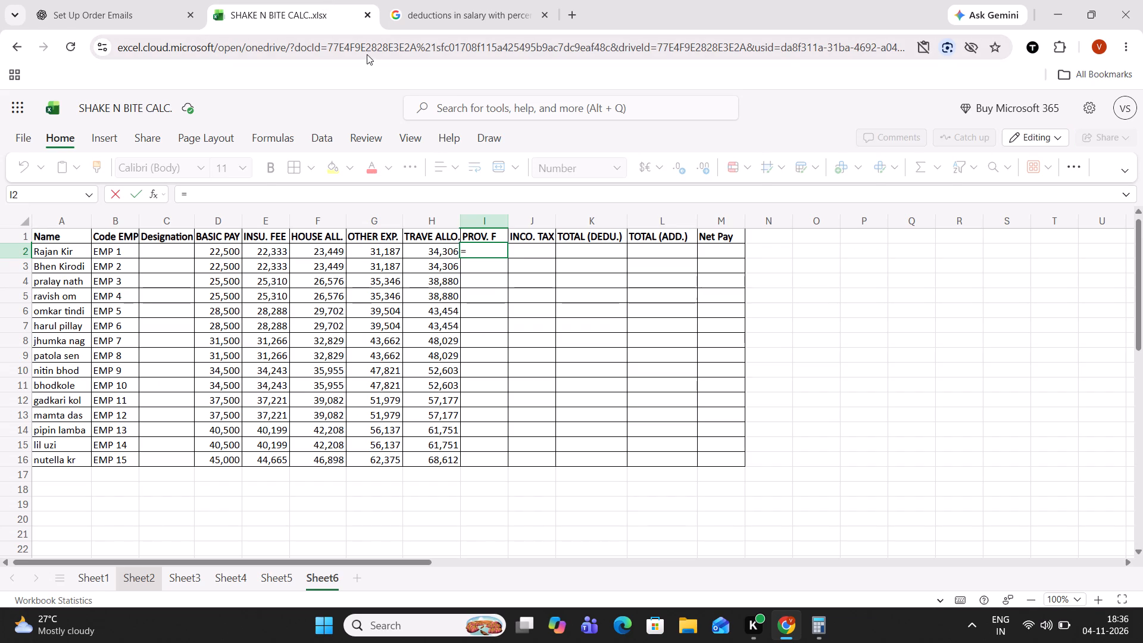
click(419, 252)
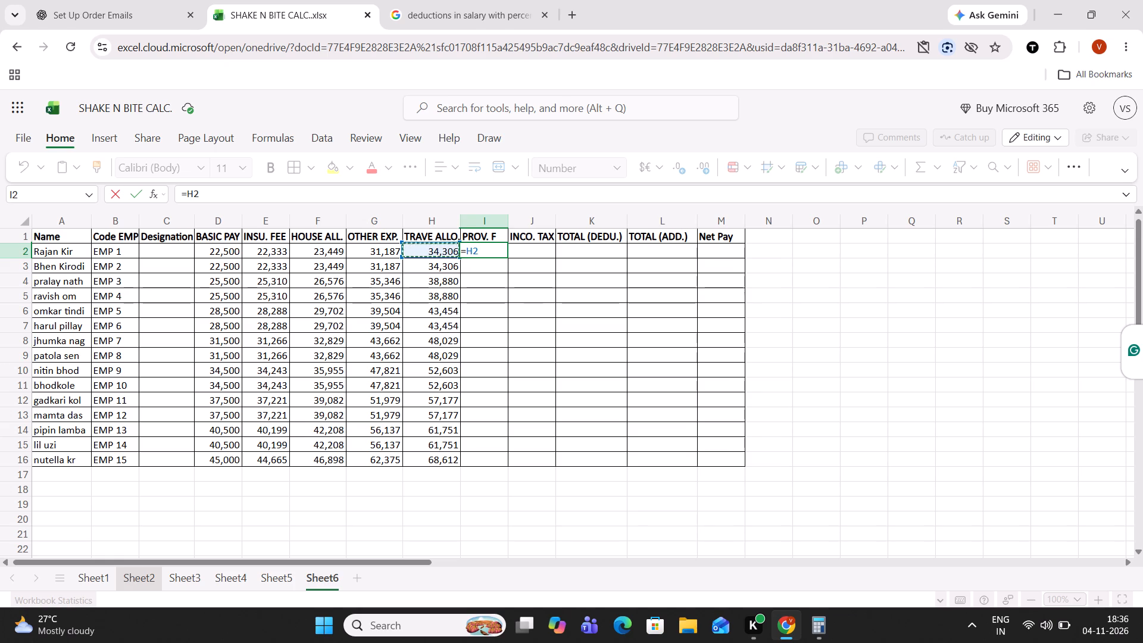
key(shift+asterisk)
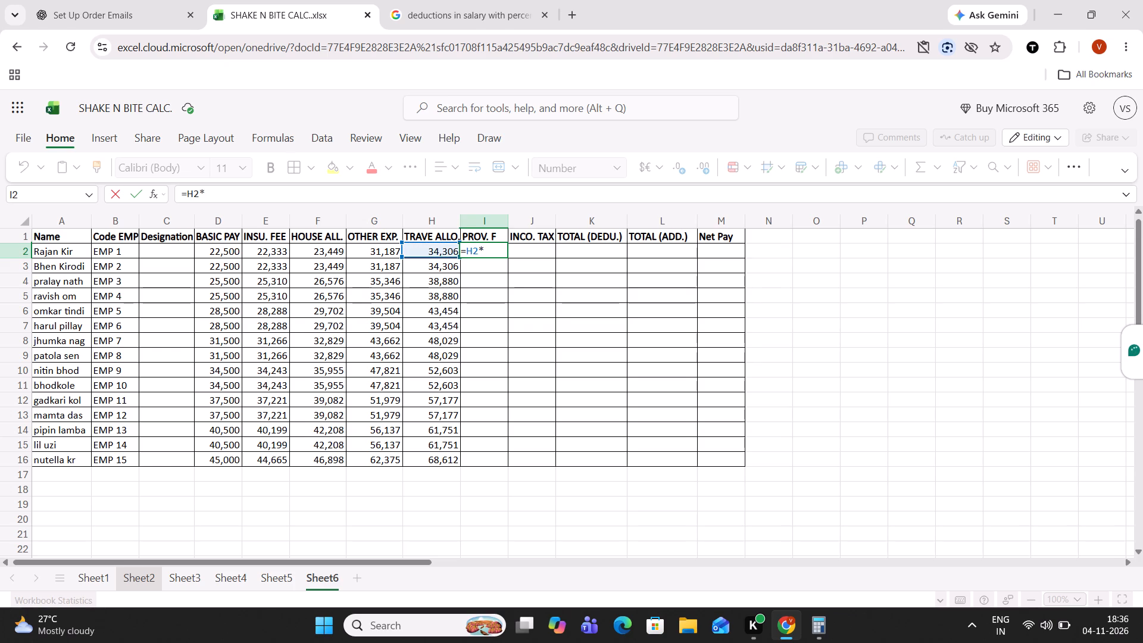
text(1.12)
click(483, 249)
key(BackSpace)
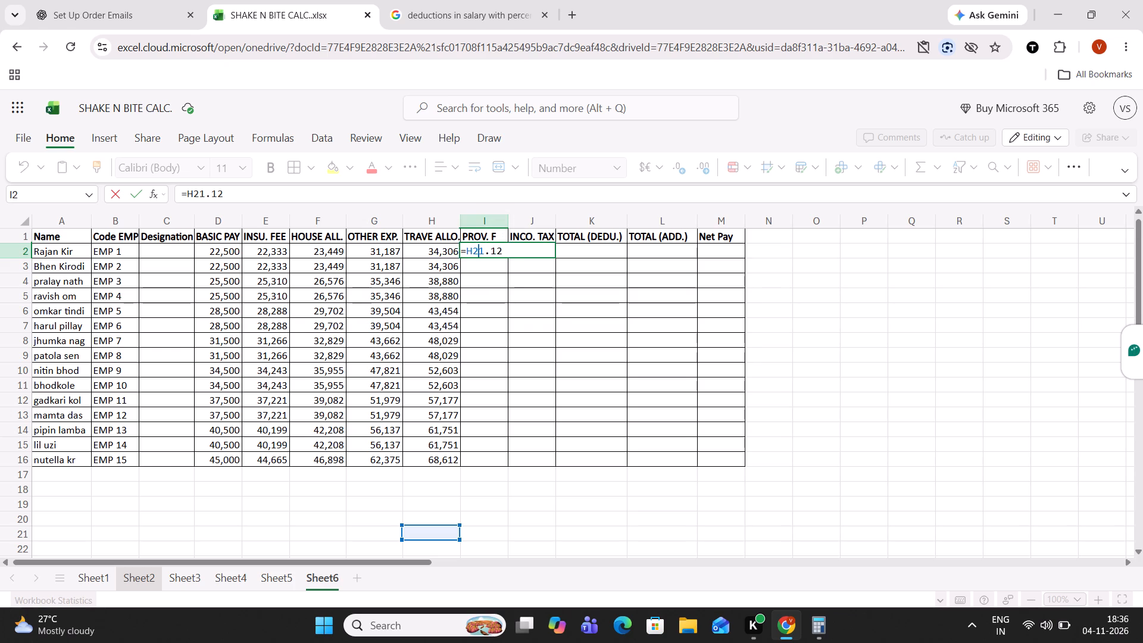
key(slash)
key(Return)
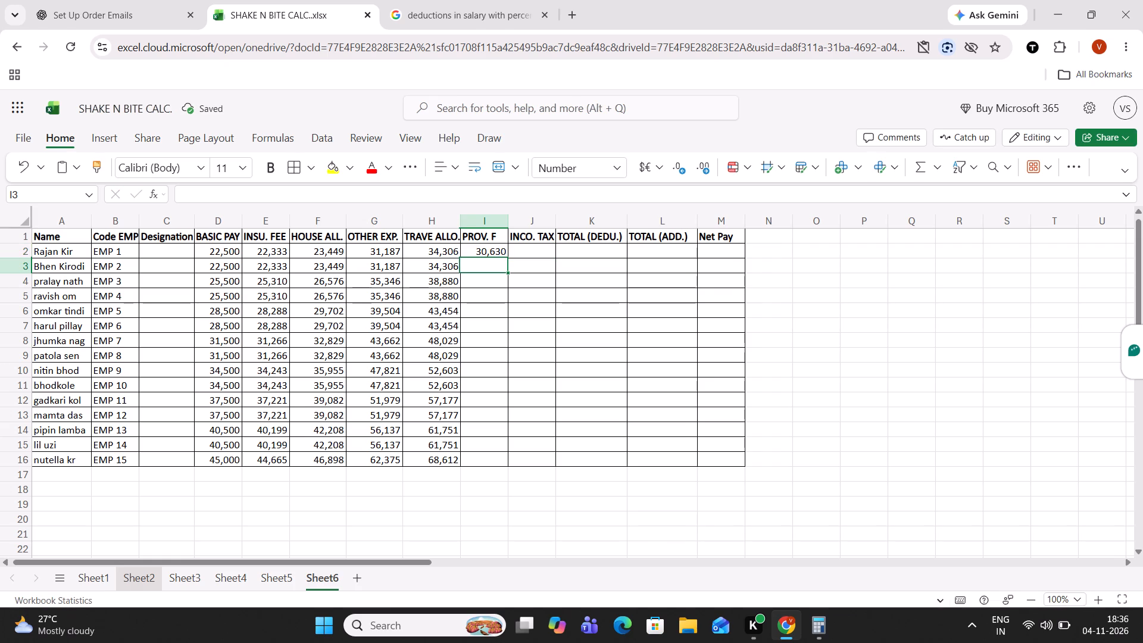
Fill the provident fund formula from I2 down to I16 for all employees.
click(483, 249)
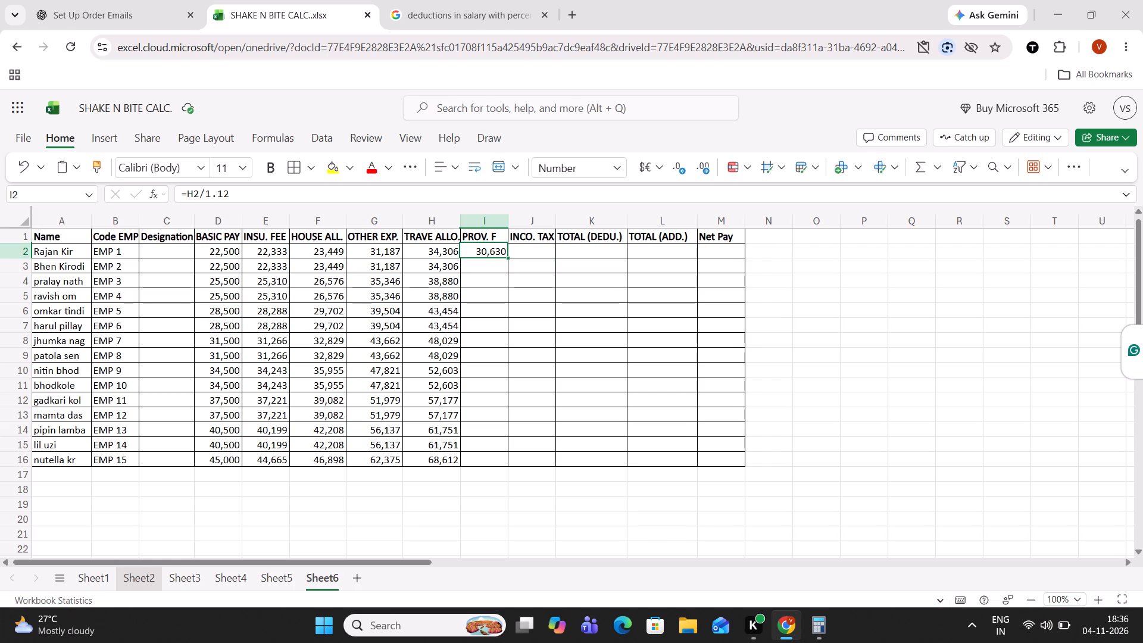
drag(508, 258, 523, 532)
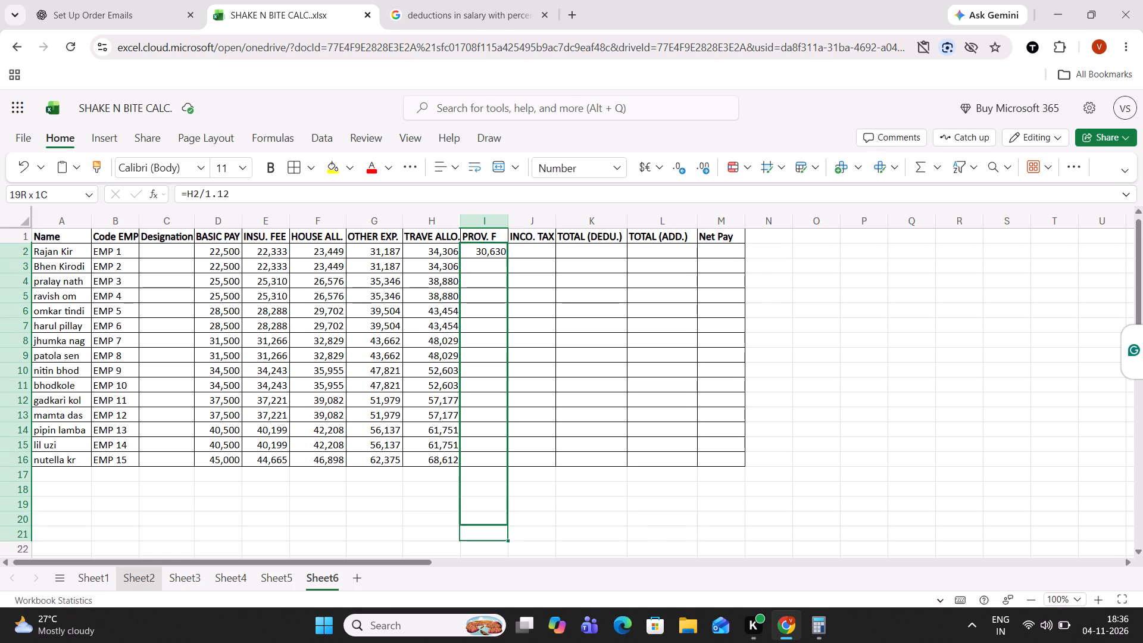
drag(523, 532, 520, 462)
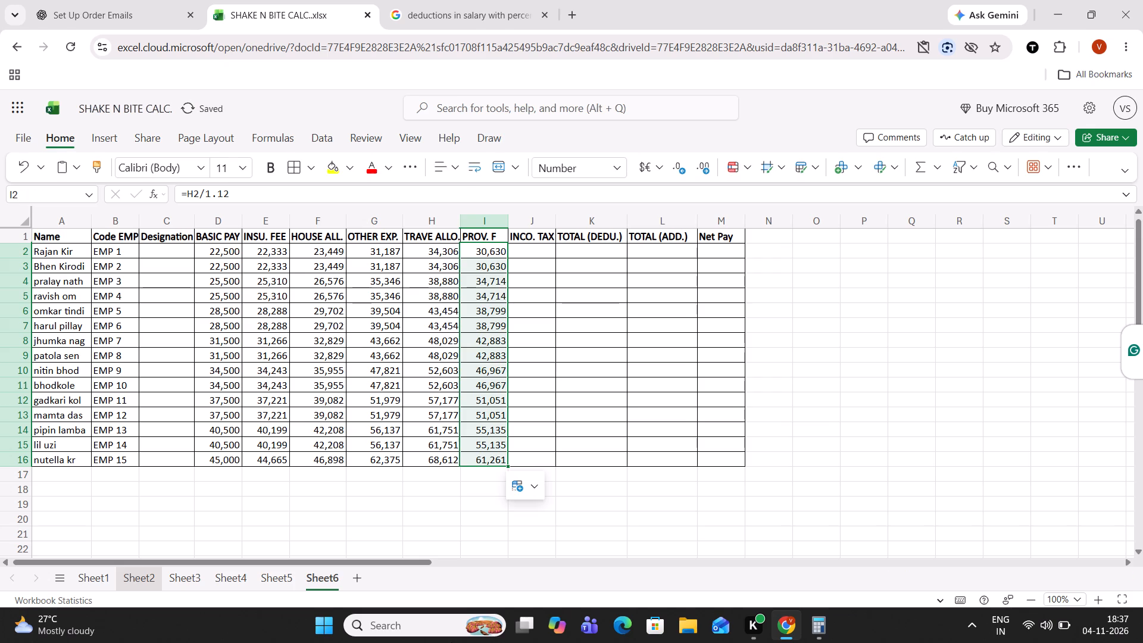
Enter the income tax formula =I2/1.05 in cell J2, based on the first employee's provident fund.
click(535, 256)
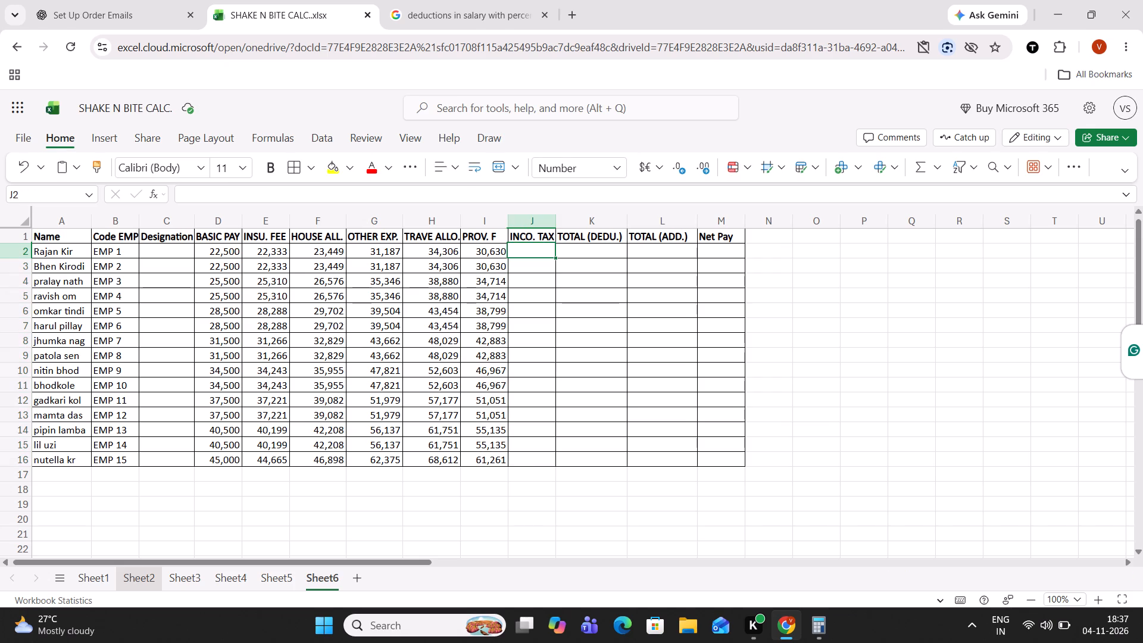
key(equal)
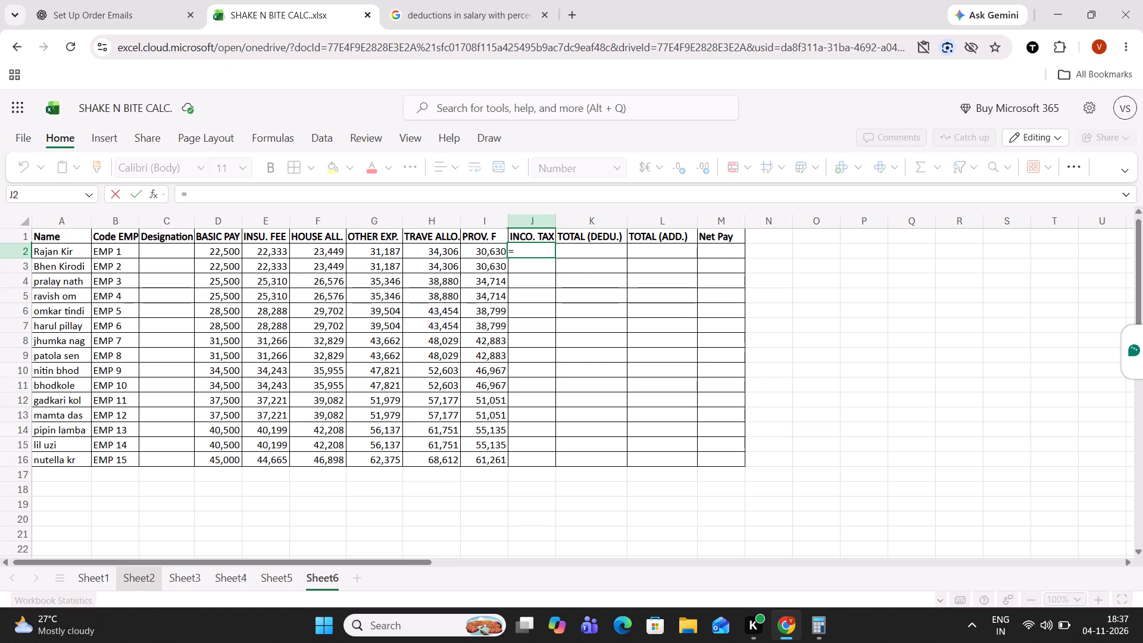
click(486, 254)
key(shift+slash)
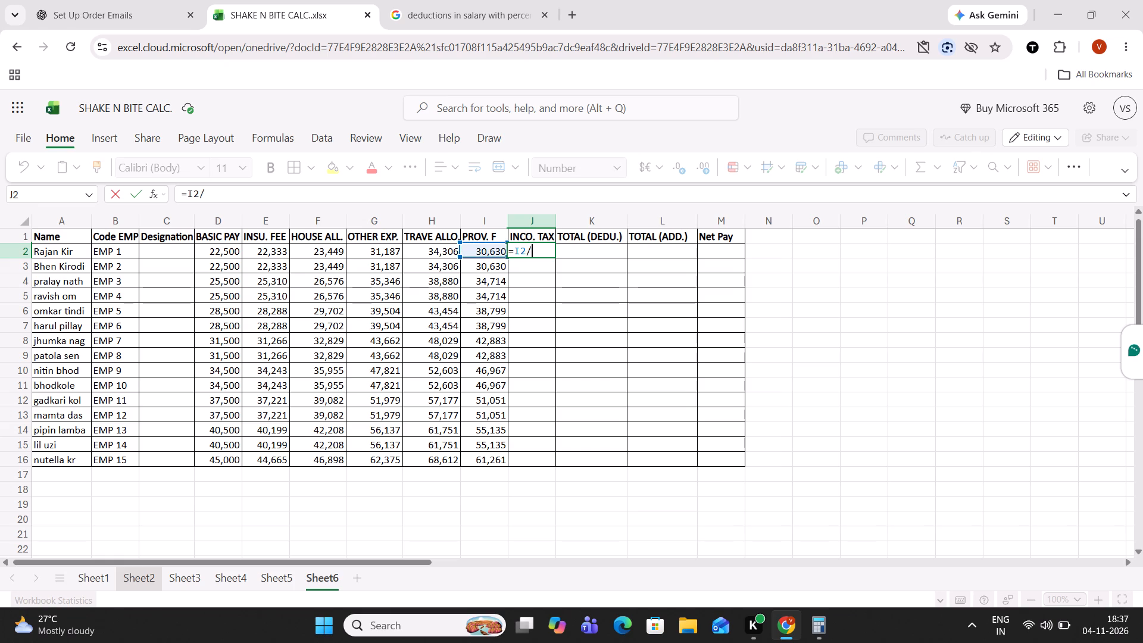
text(1.)
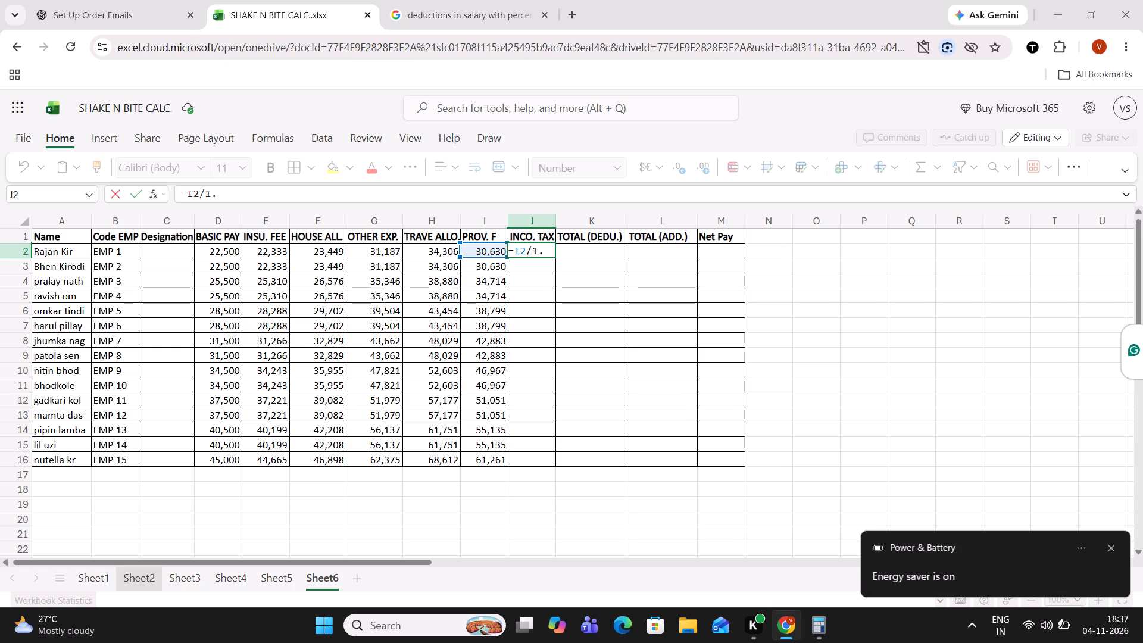
key(period)
key(BackSpace)
text(05)
key(Return)
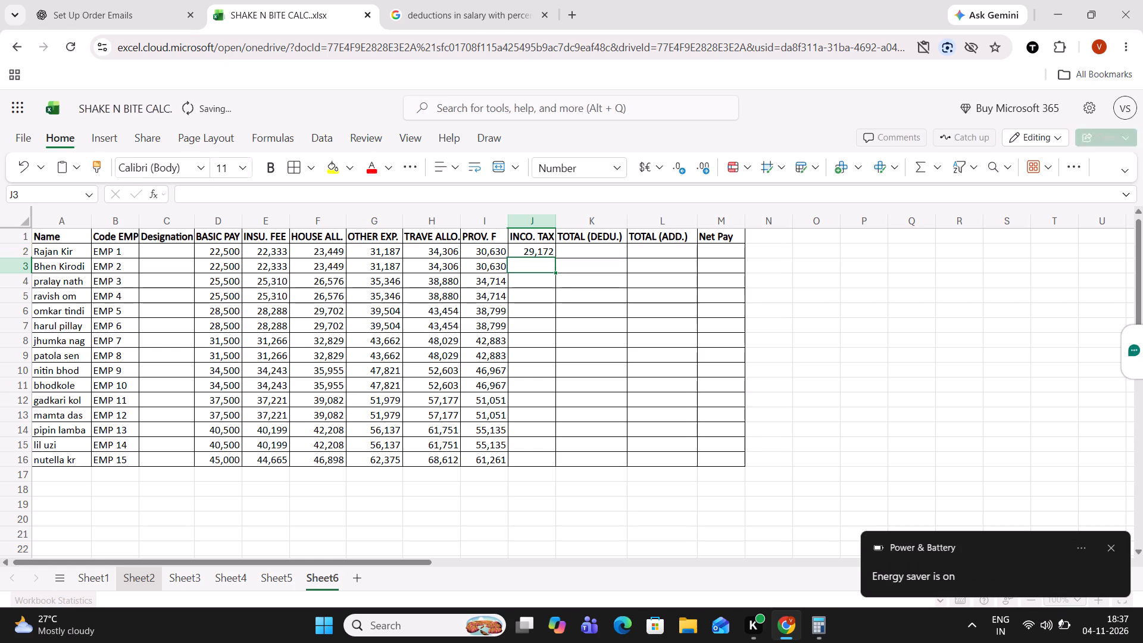
Fill the income tax formula from J2 down to J12.
click(541, 247)
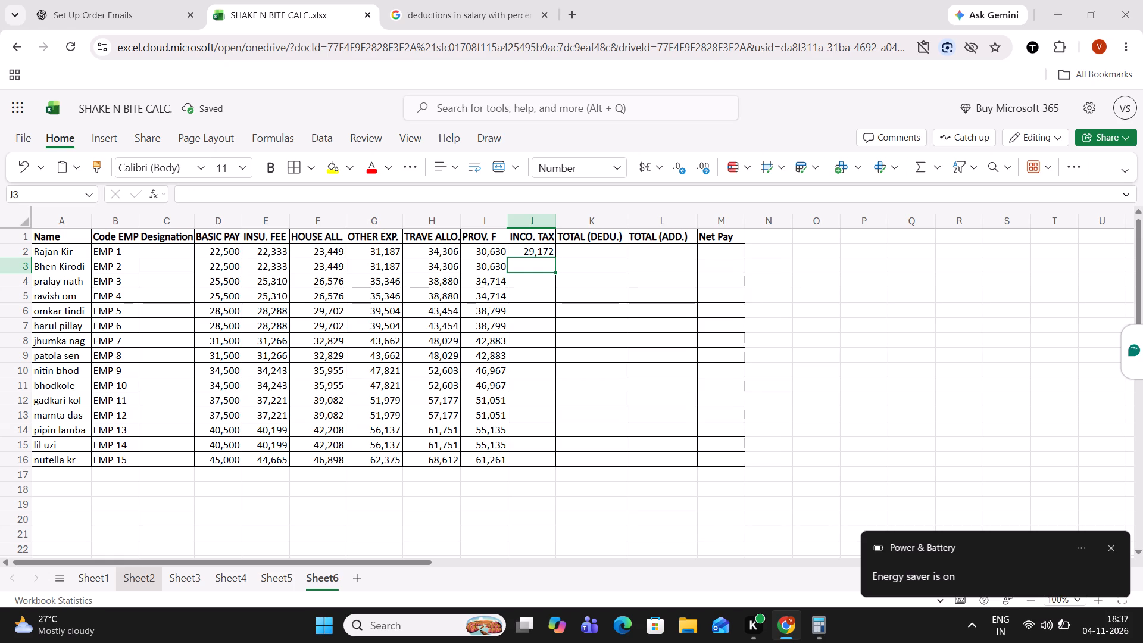
drag(555, 257, 557, 392)
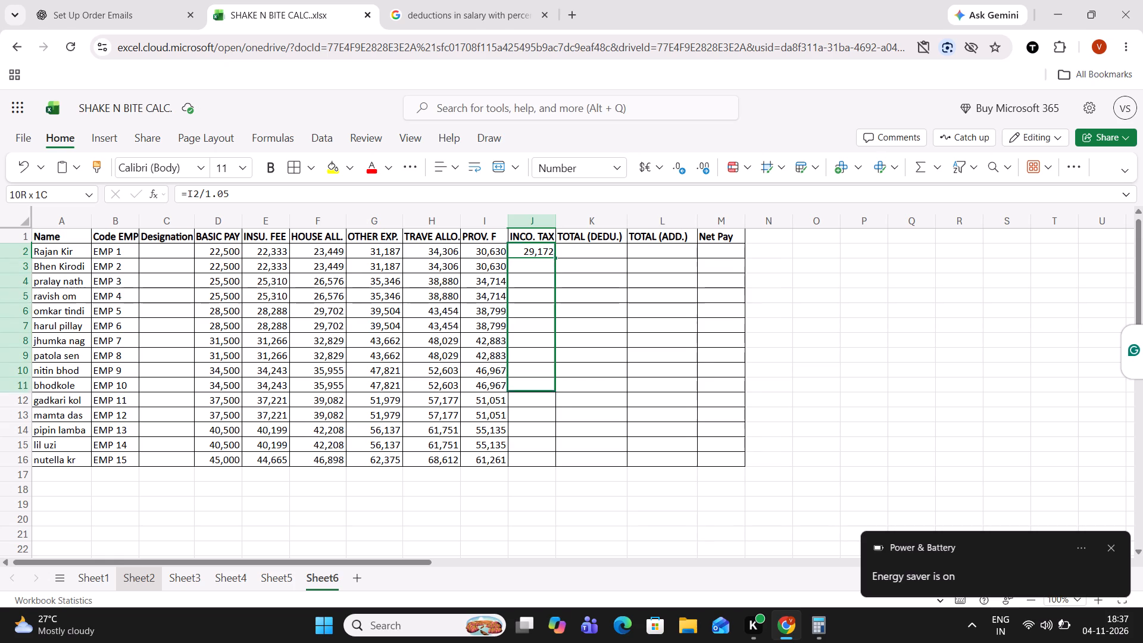
drag(557, 392, 556, 393)
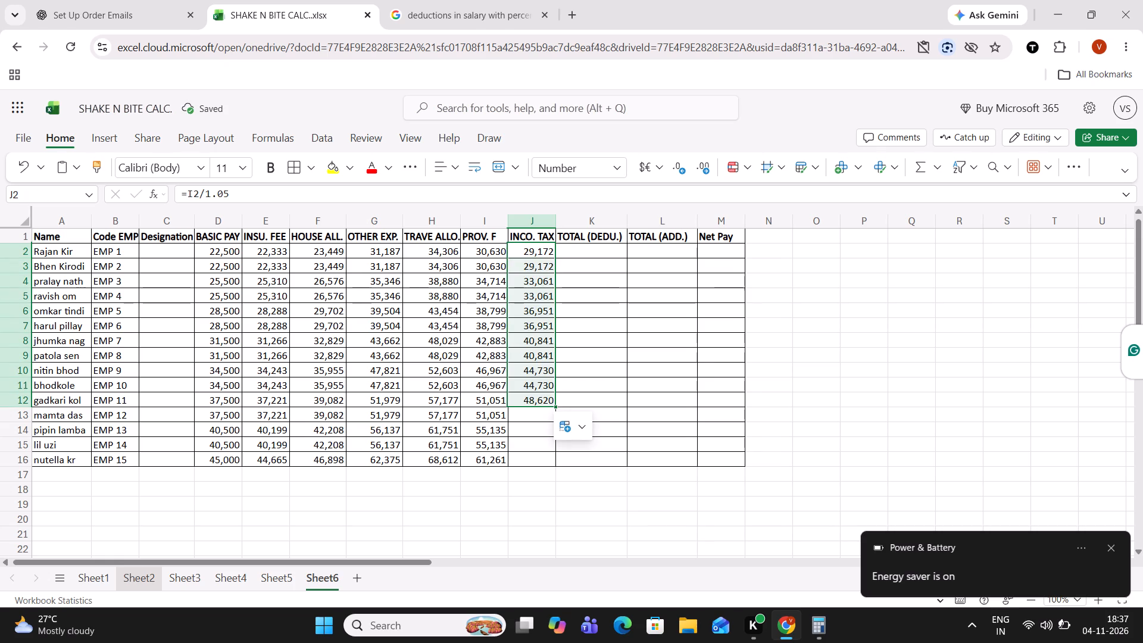
Change the income tax formula in cell J12 to =I12/1.10 for employee EMP 11.
click(546, 404)
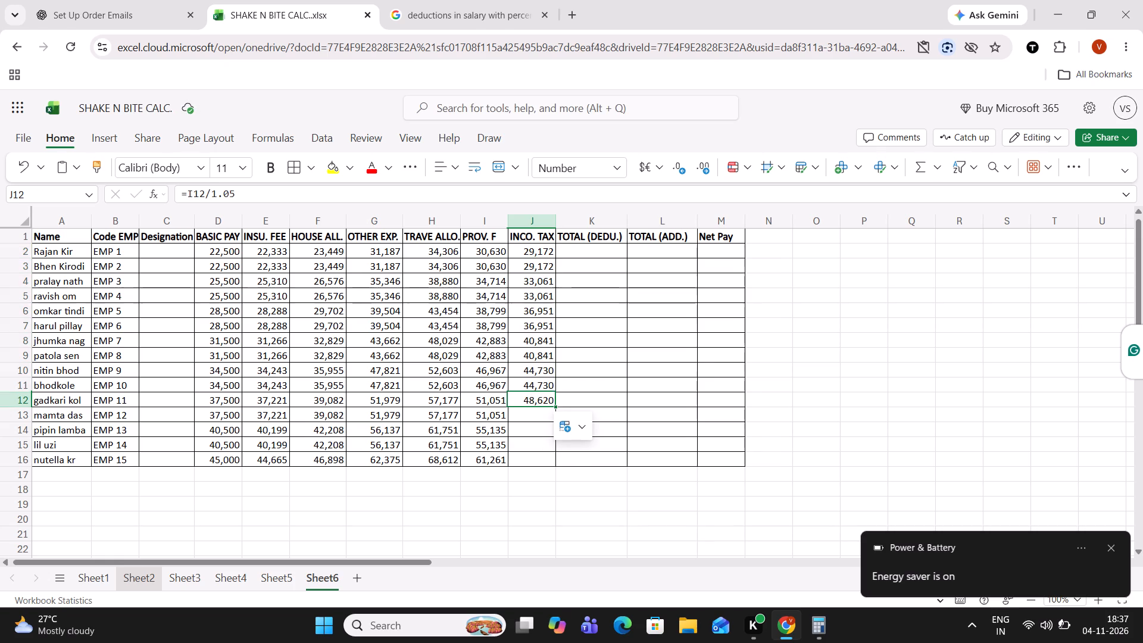
click(258, 191)
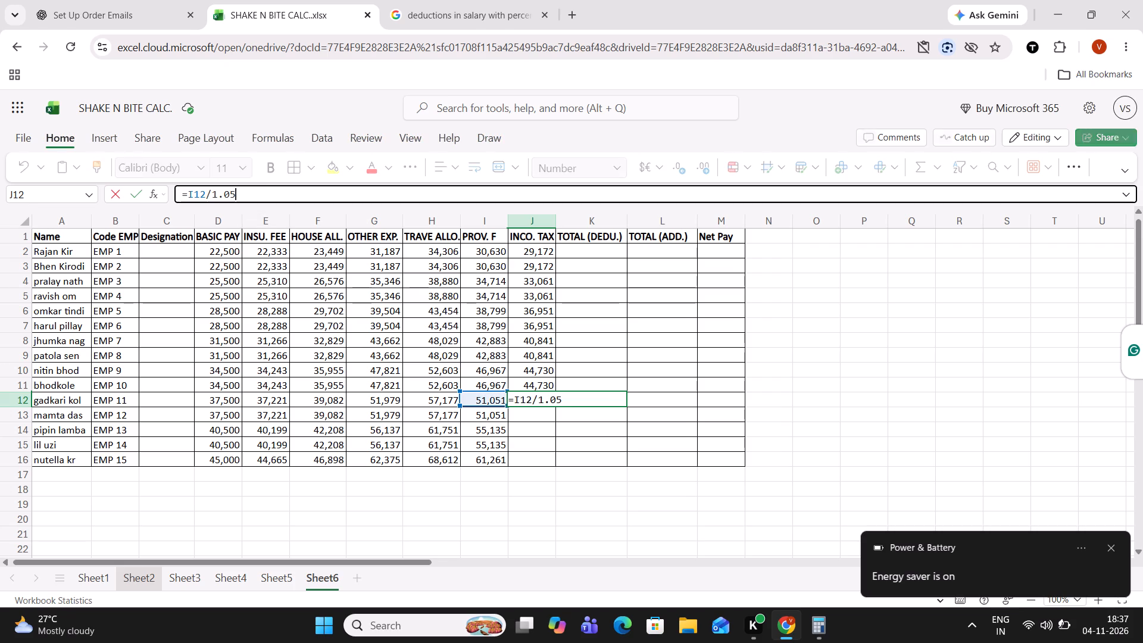
key(BackSpace)
key(BackSpace)
text(10)
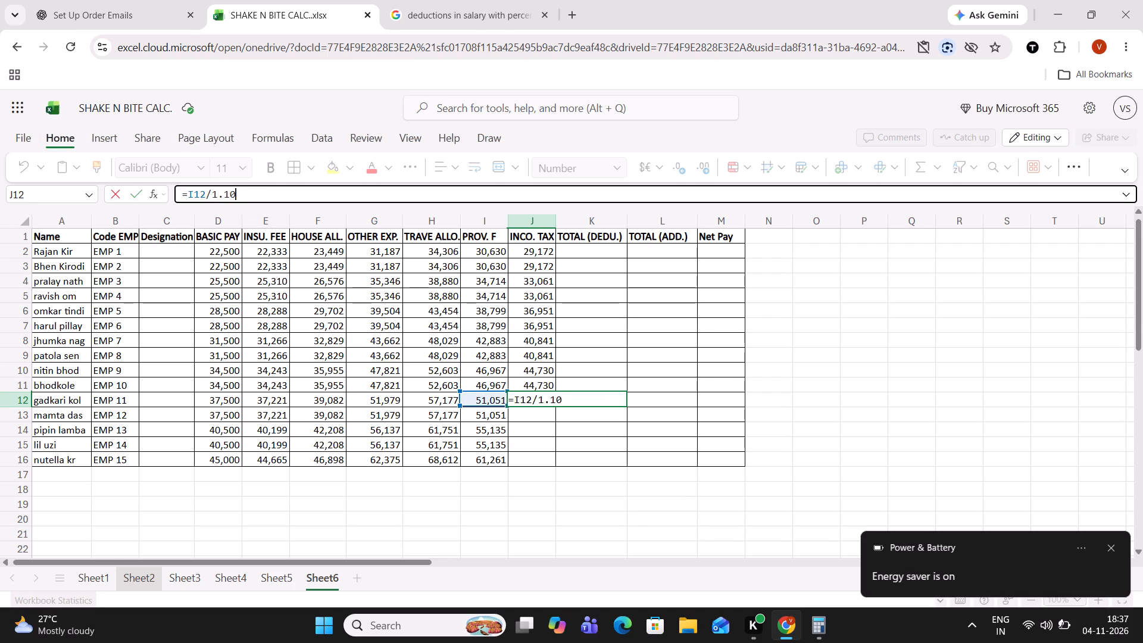
key(Return)
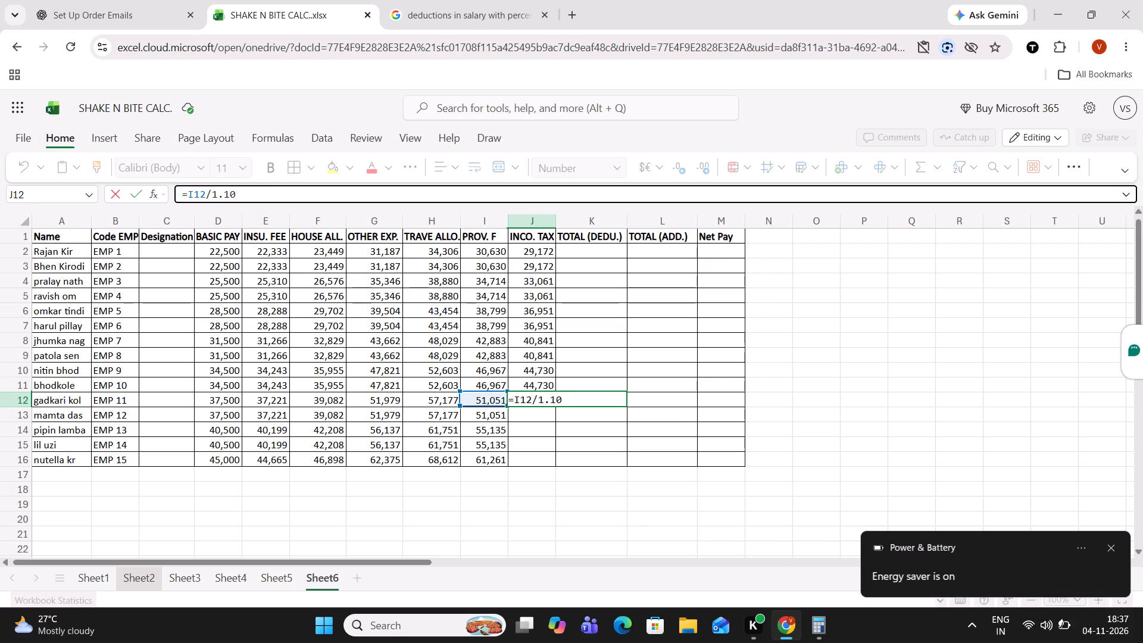
Fill the revised income tax formula from J12 down to J16 for the remaining employees.
click(544, 398)
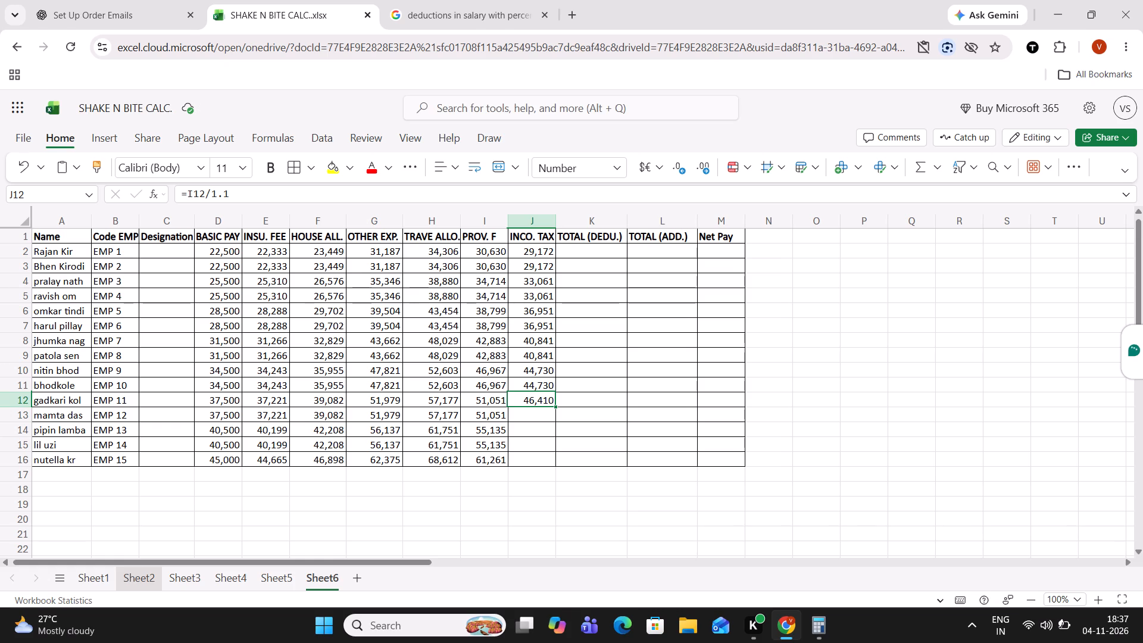
drag(557, 405, 556, 430)
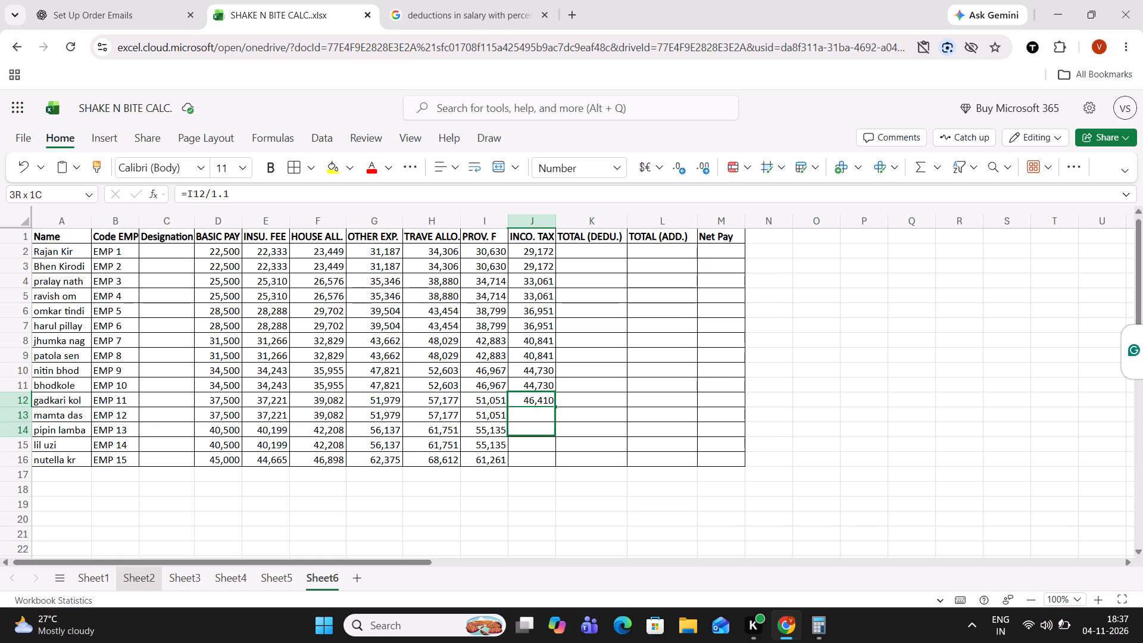
drag(556, 430, 554, 440)
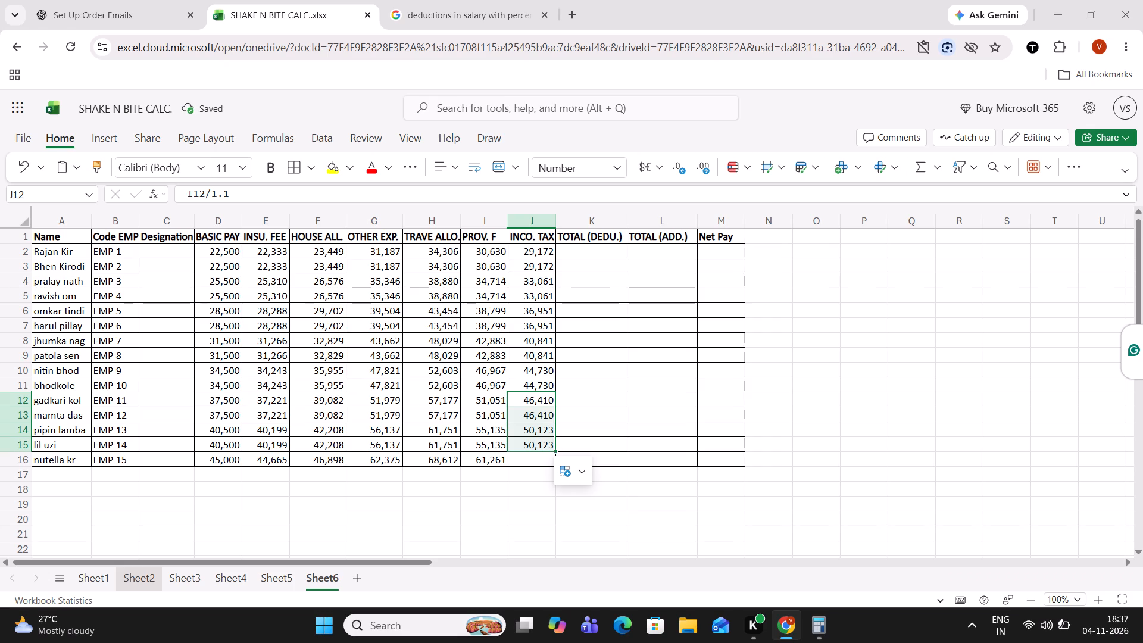
drag(557, 451, 556, 464)
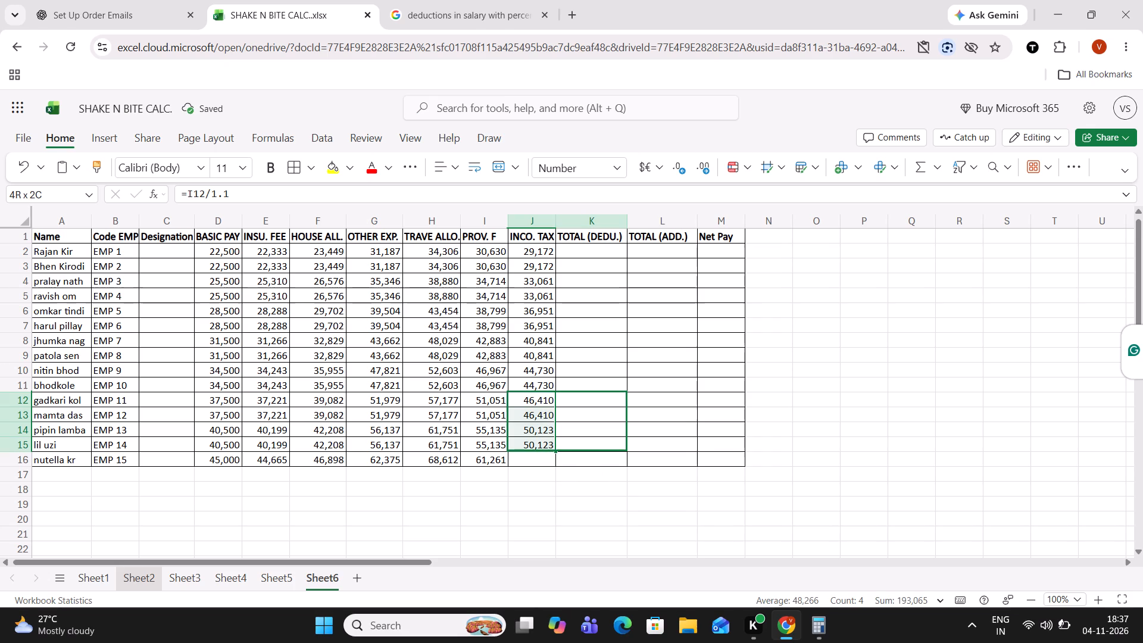
drag(556, 464, 557, 466)
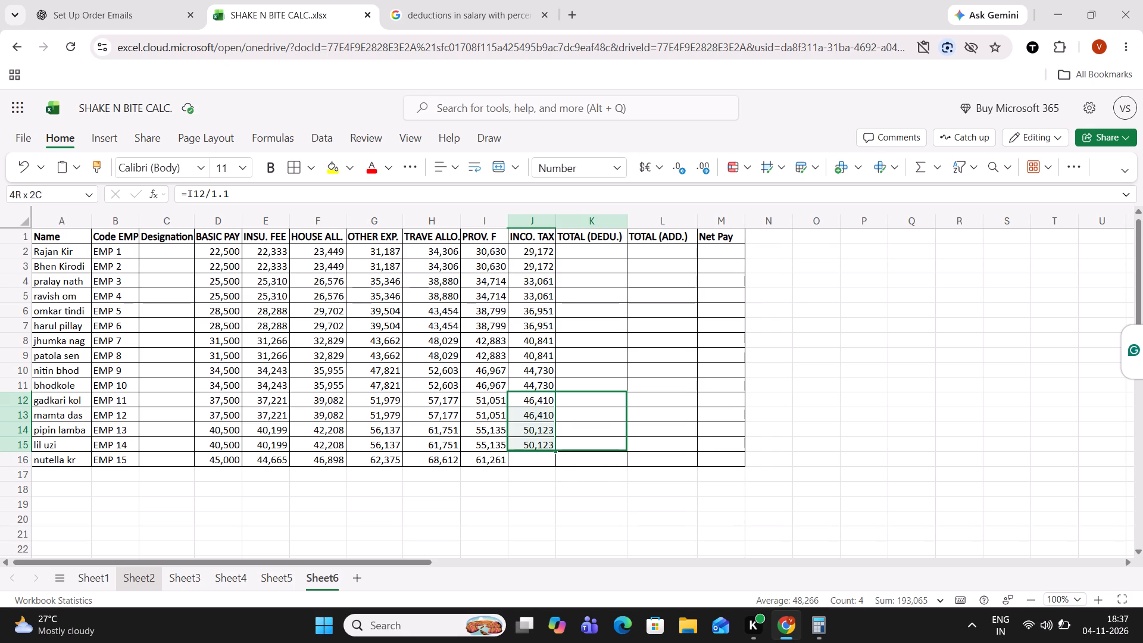
drag(557, 466, 551, 474)
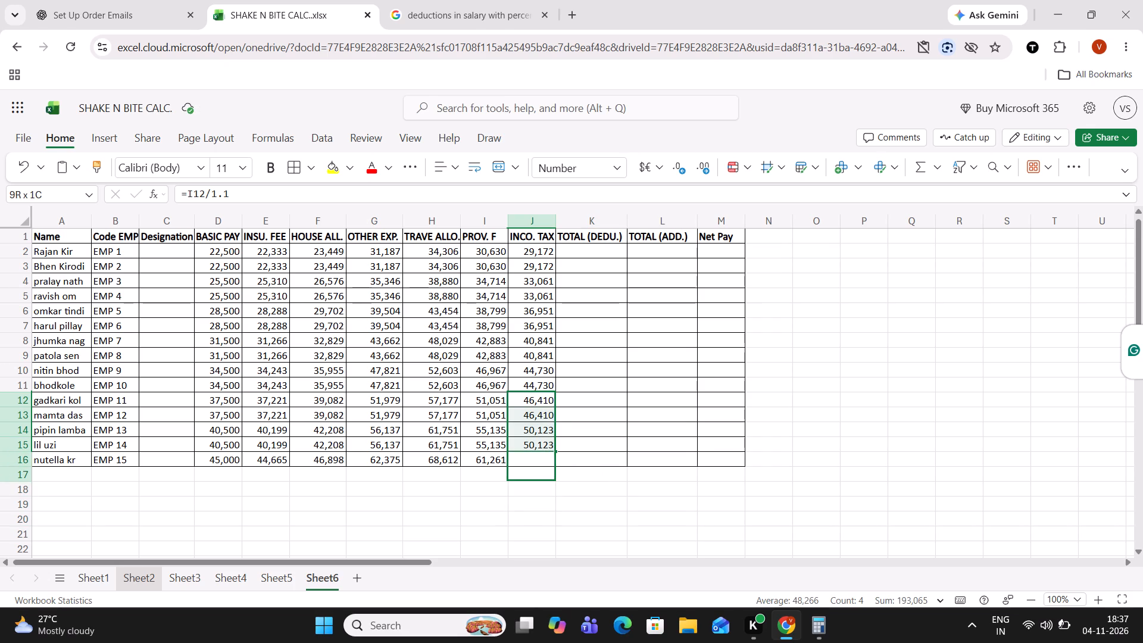
drag(551, 474, 551, 464)
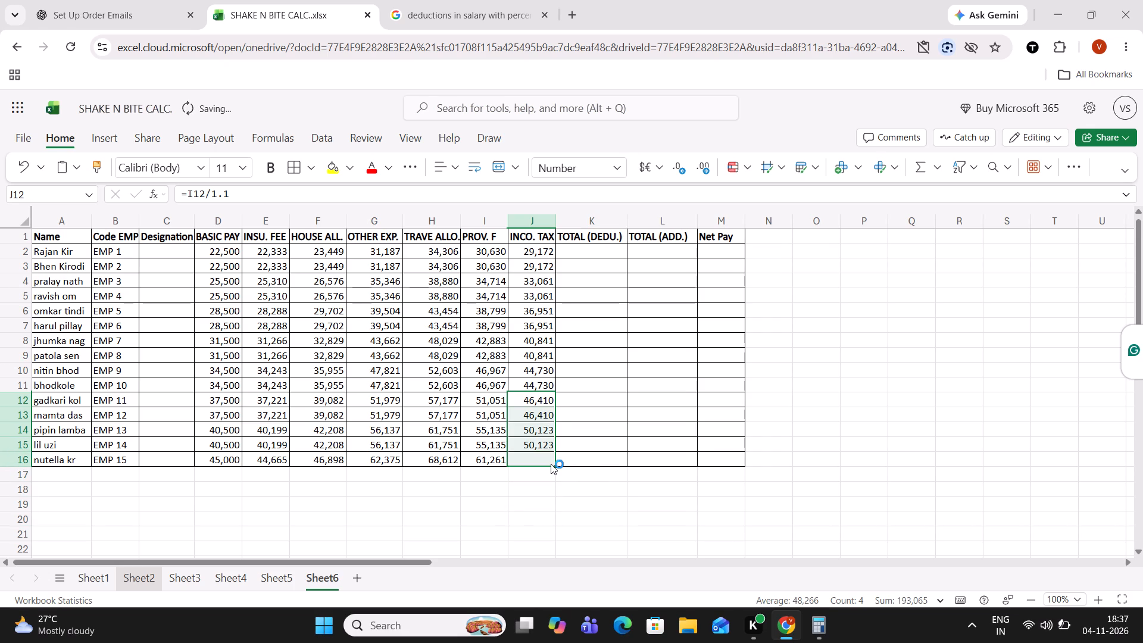
Change the income tax formula in cell J16 to =I16/1.15 for employee EMP 15.
click(551, 464)
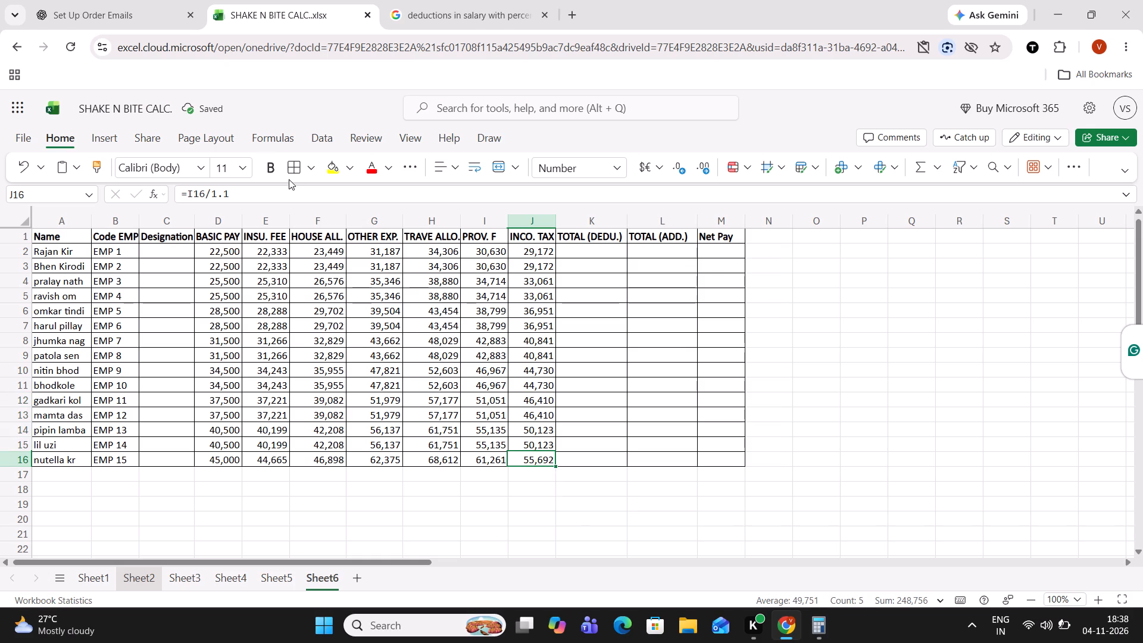
click(257, 189)
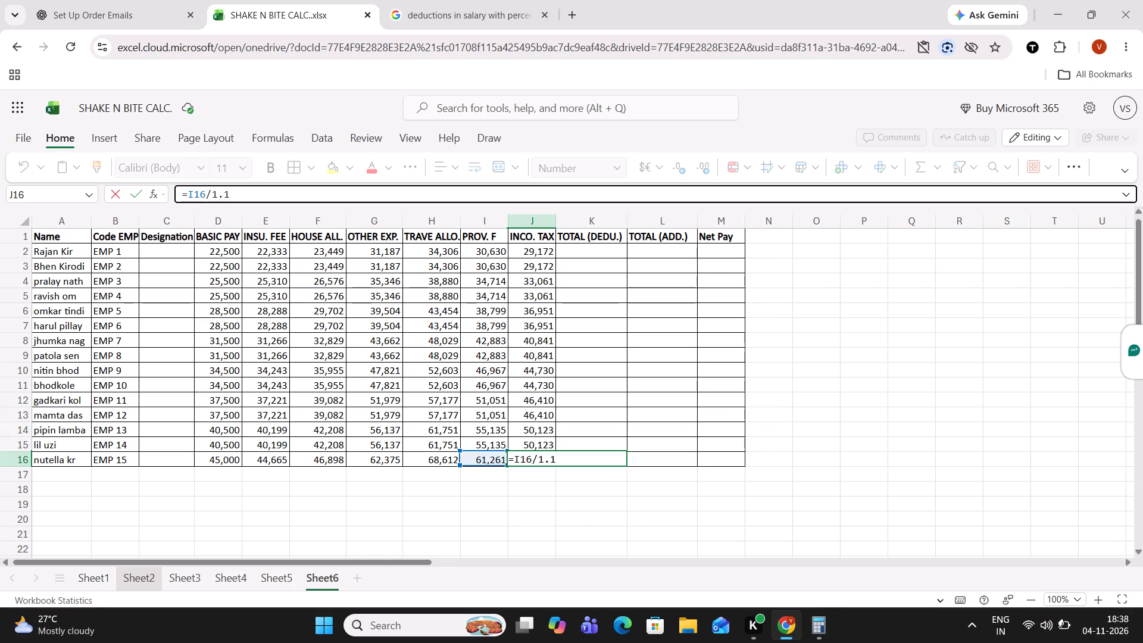
key(5)
key(Return)
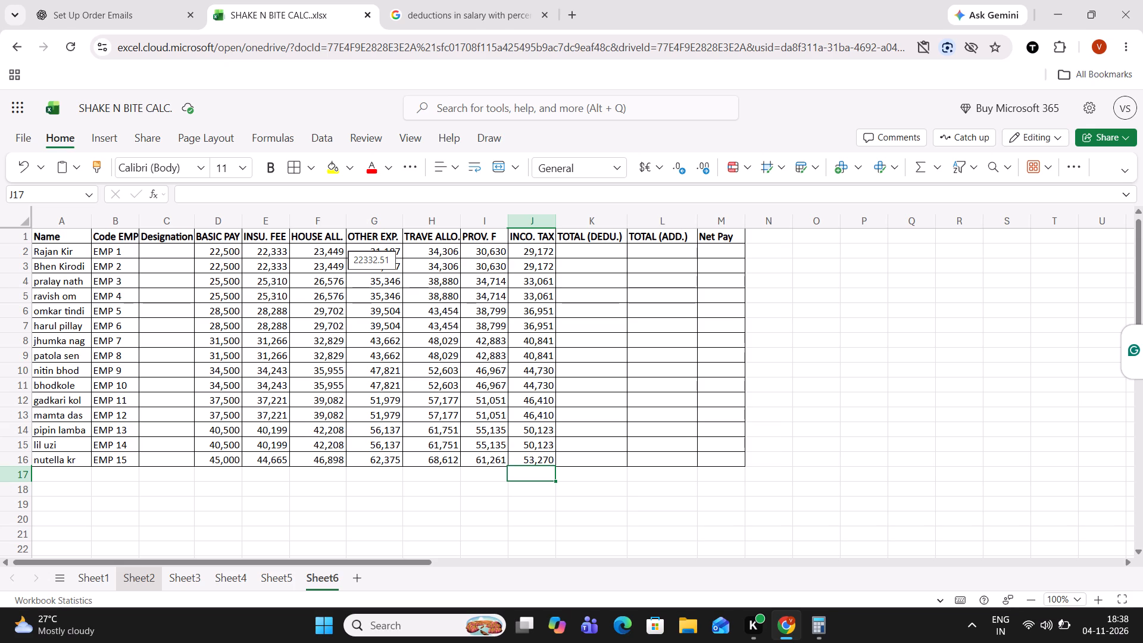
click(823, 267)
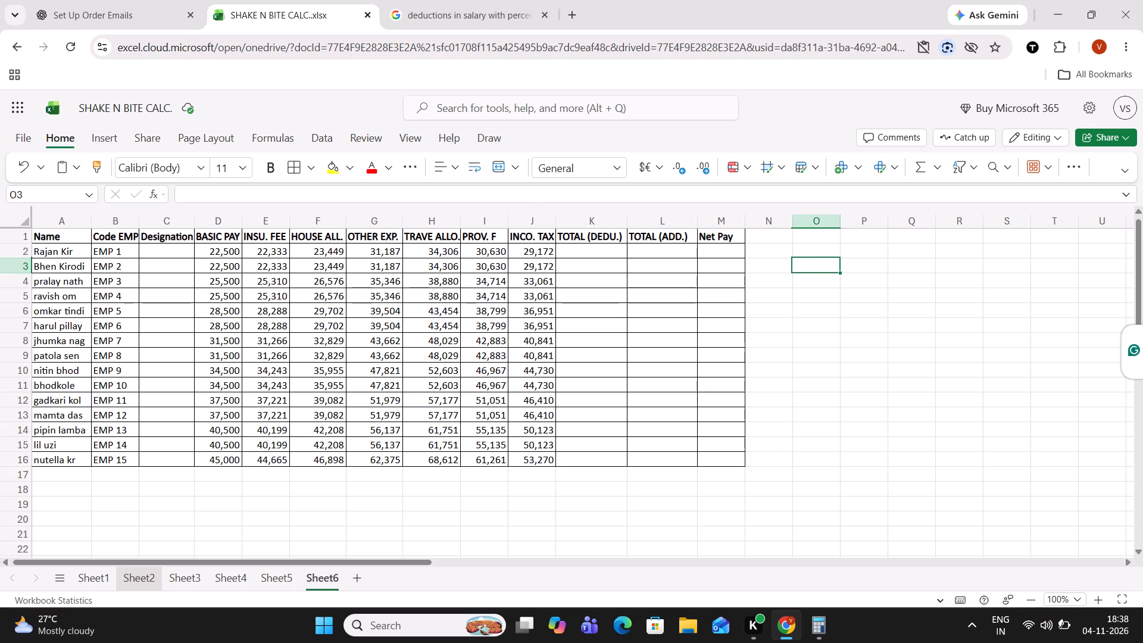
Enter the total deductions formula =D2-E2-I2-J2 in cell K2 for the first employee.
click(584, 252)
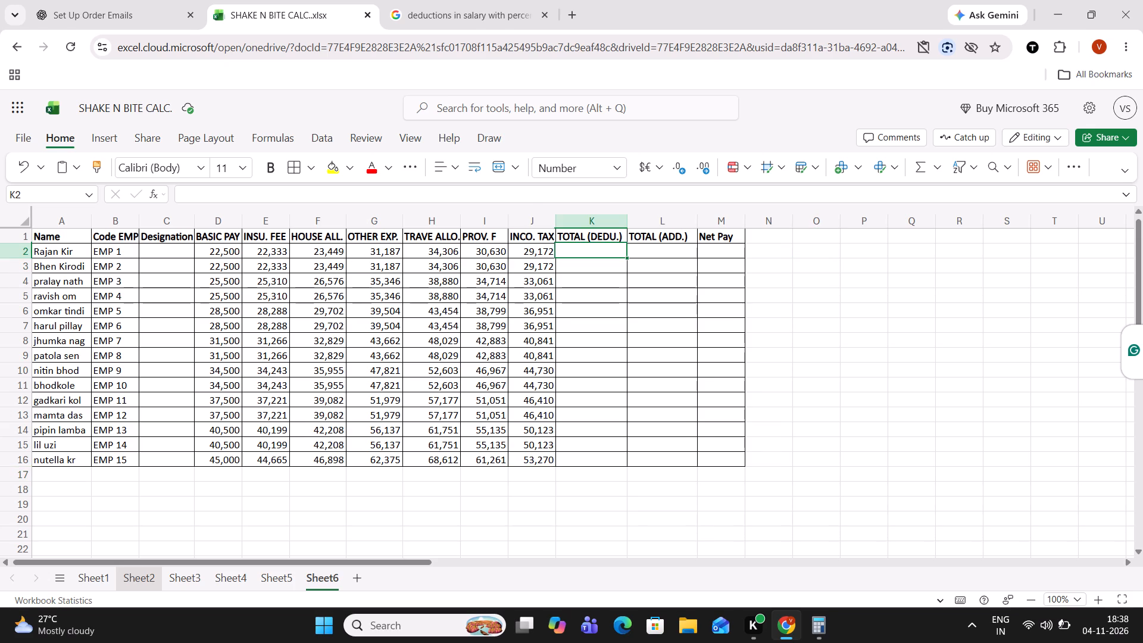
key(equal)
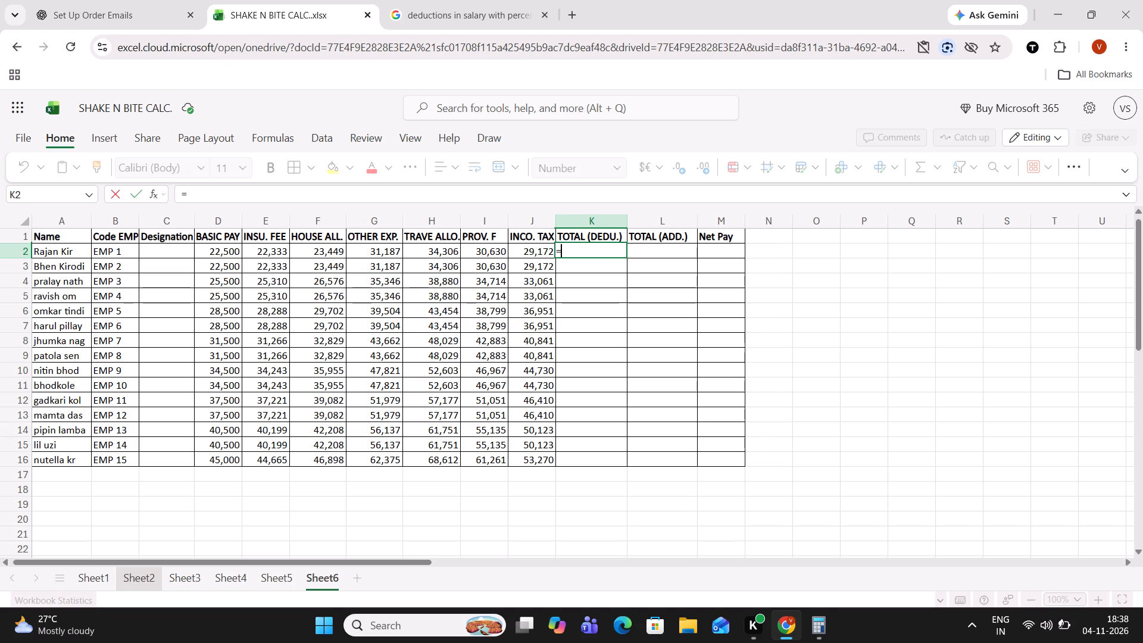
click(230, 250)
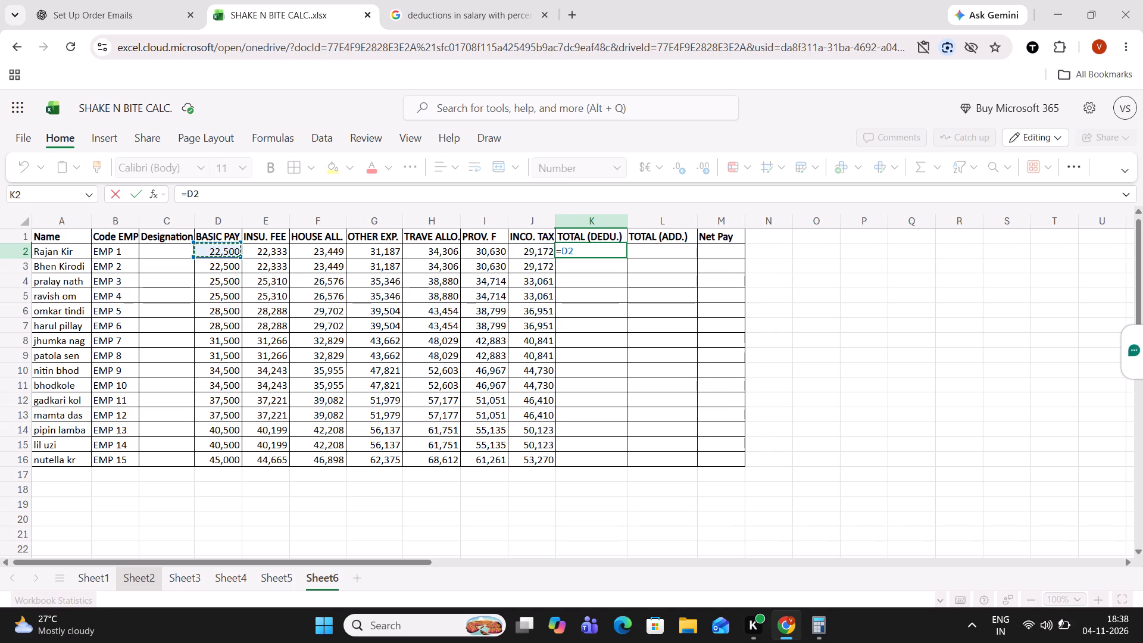
key(minus)
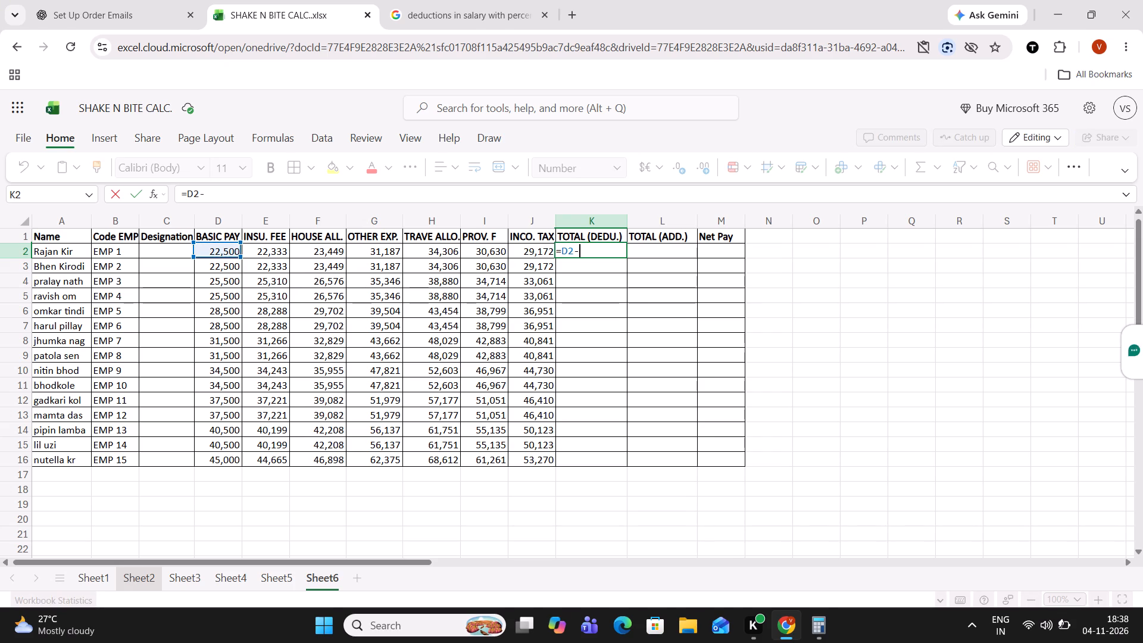
click(275, 252)
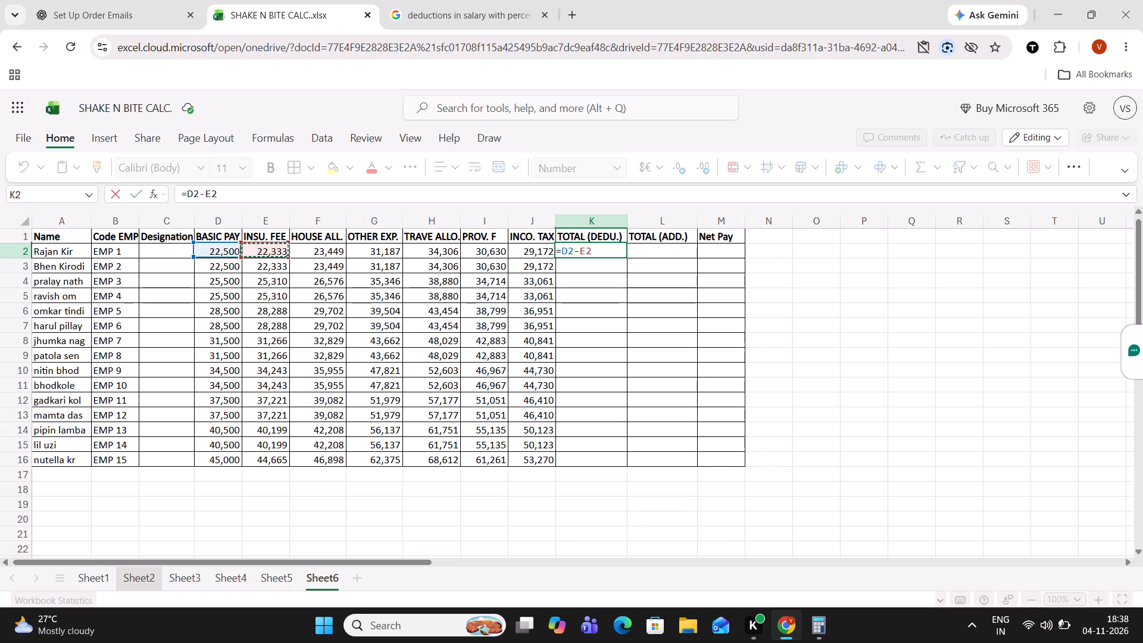
key(minus)
click(475, 246)
key(minus)
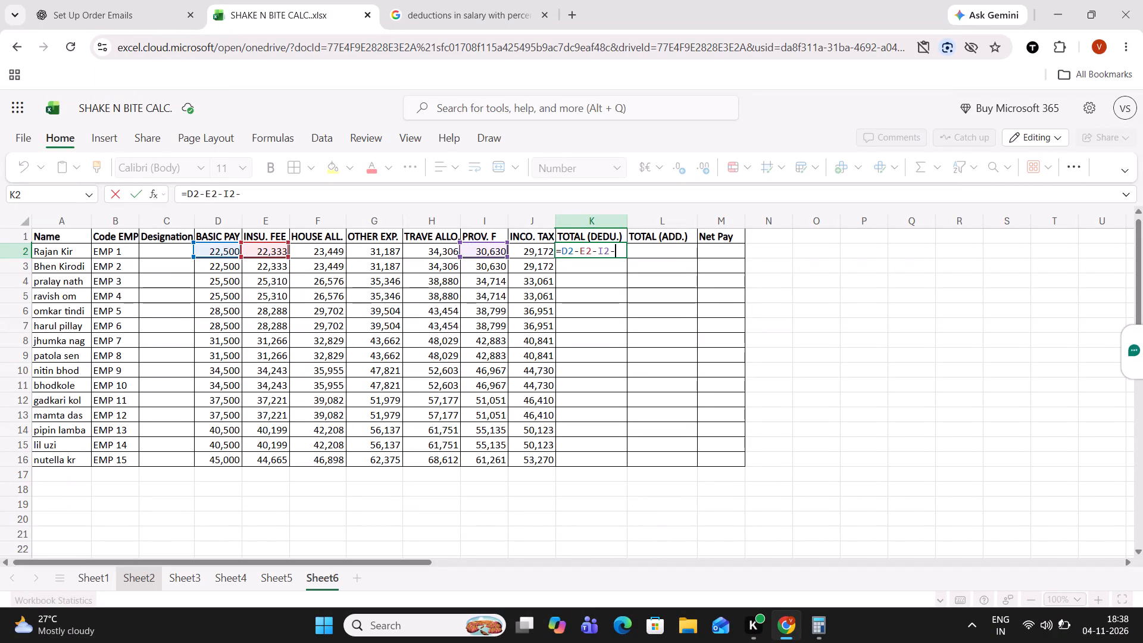
click(524, 248)
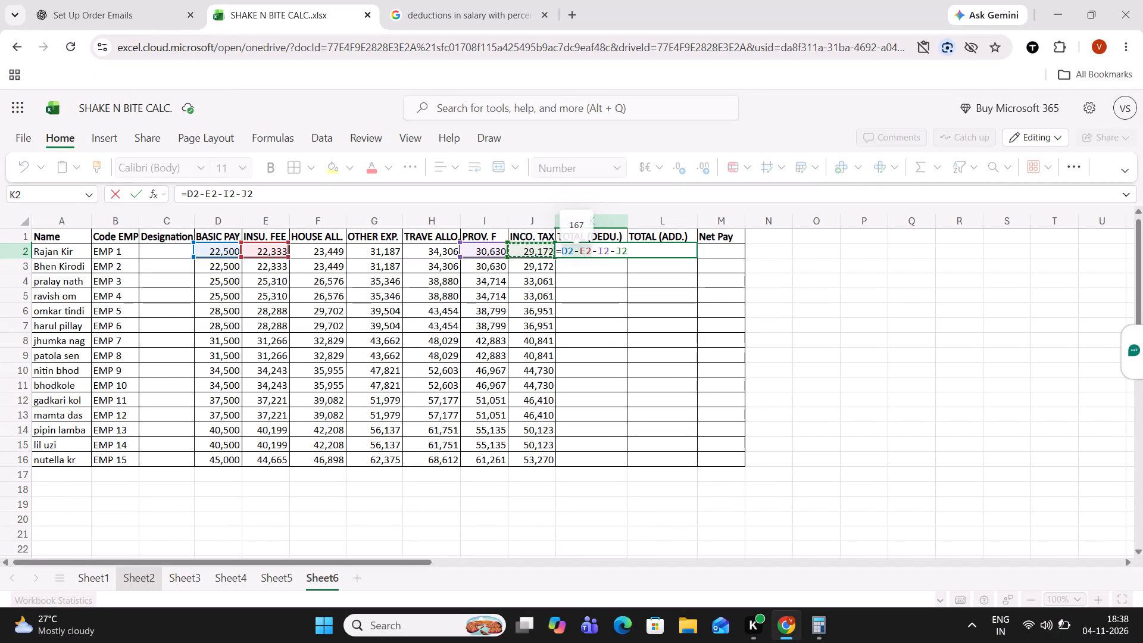
key(Return)
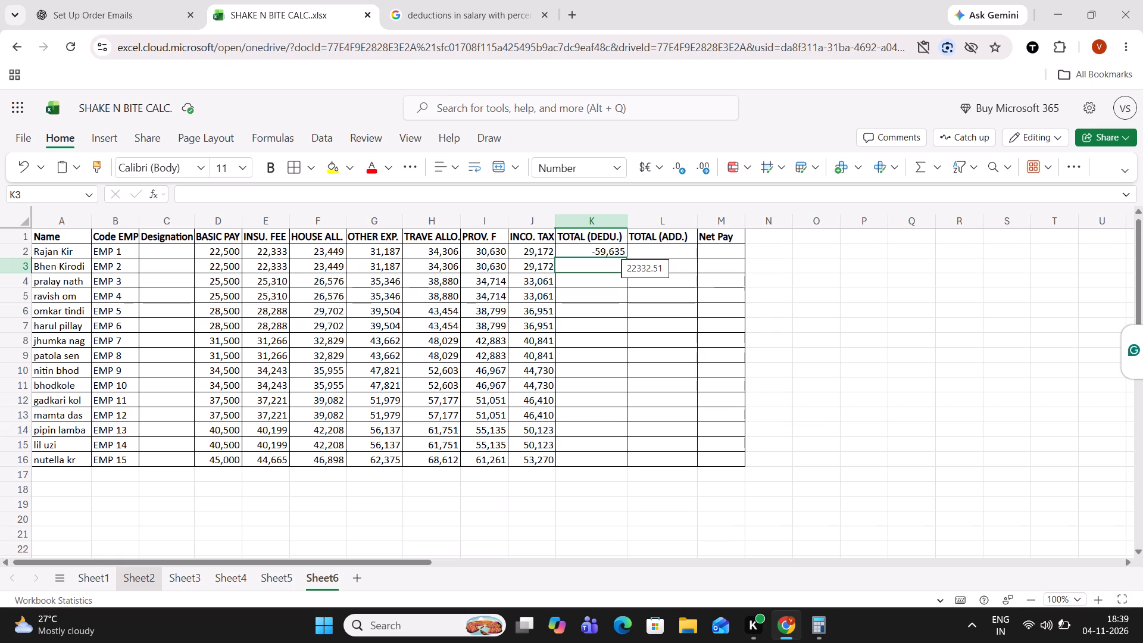
click(768, 252)
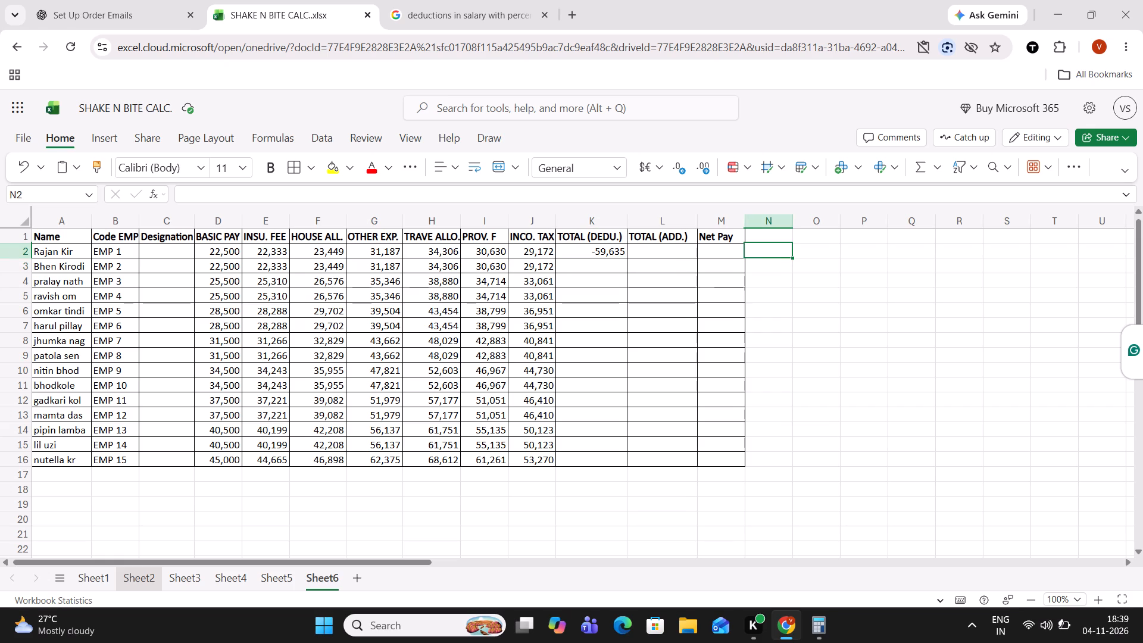
Shorten the total deductions formula in cell K2 to =D2-E2, basic pay minus insurance fee.
click(588, 247)
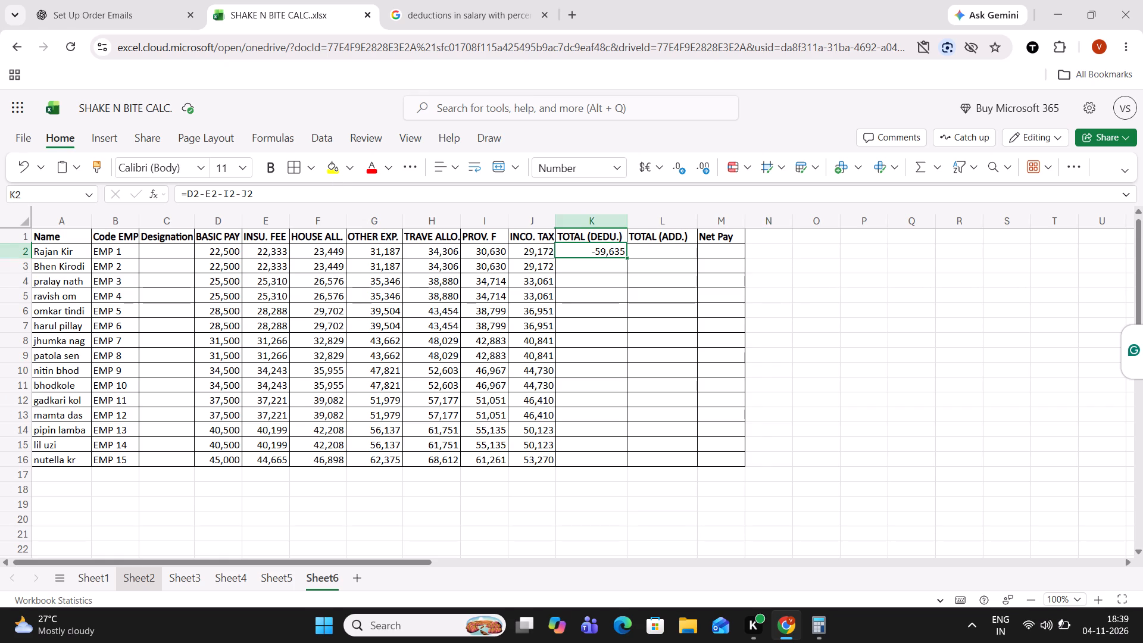
click(336, 189)
key(BackSpace)
key(BackSpace)
key(BackSpace)
key(BackSpace)
key(BackSpace)
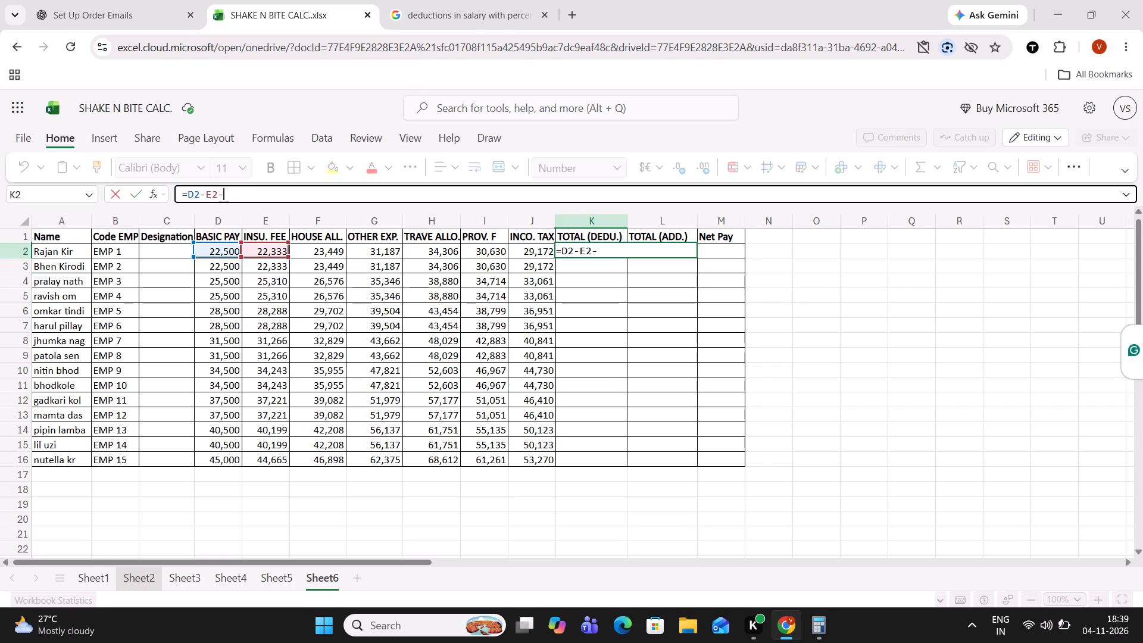
key(BackSpace)
key(Return)
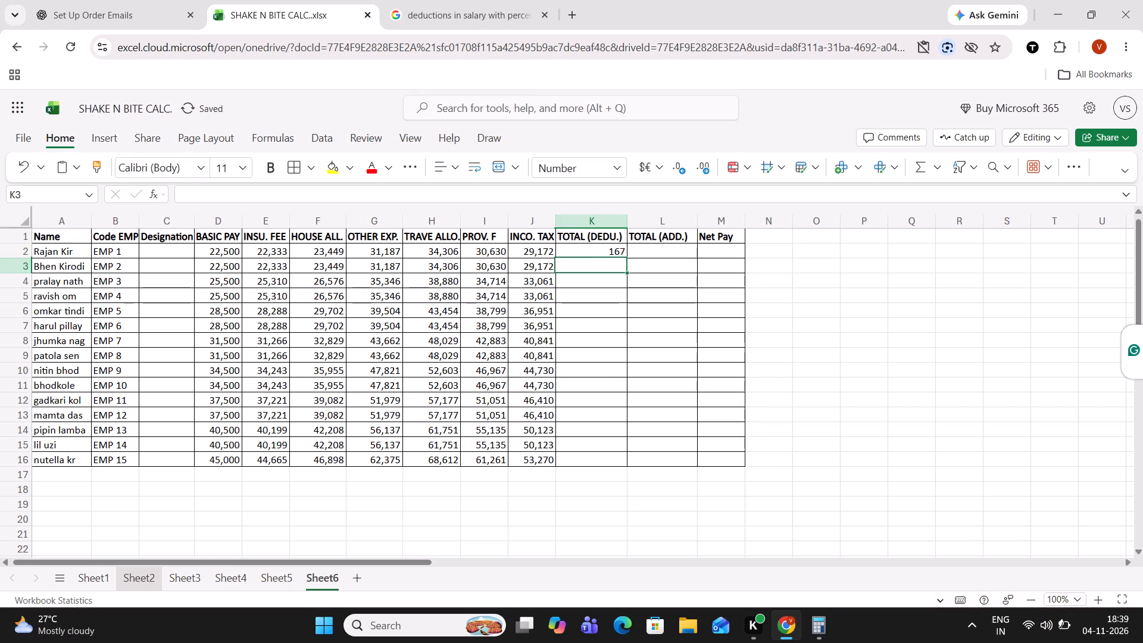
Enter the total additions formula =D2-I2 in cell L2 for the first employee.
click(668, 247)
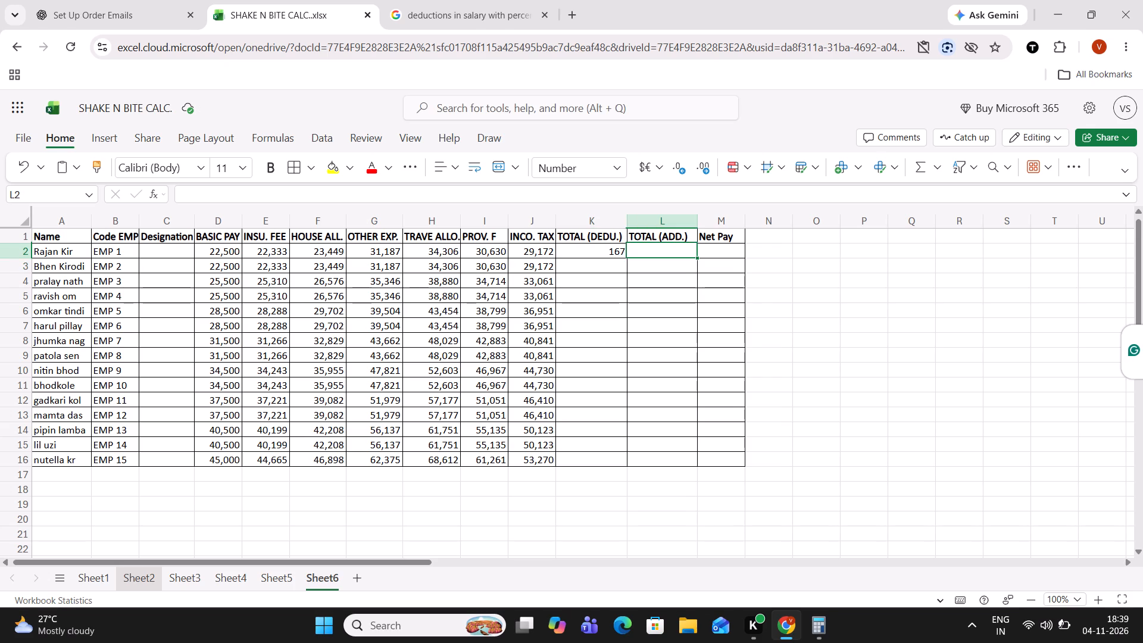
key(equal)
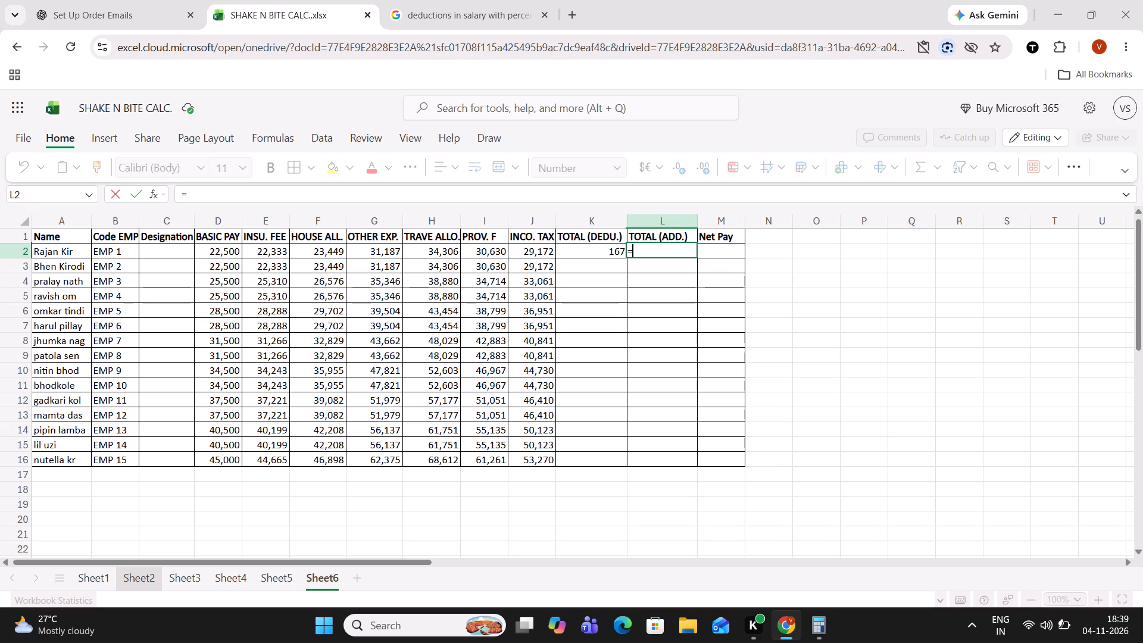
click(234, 252)
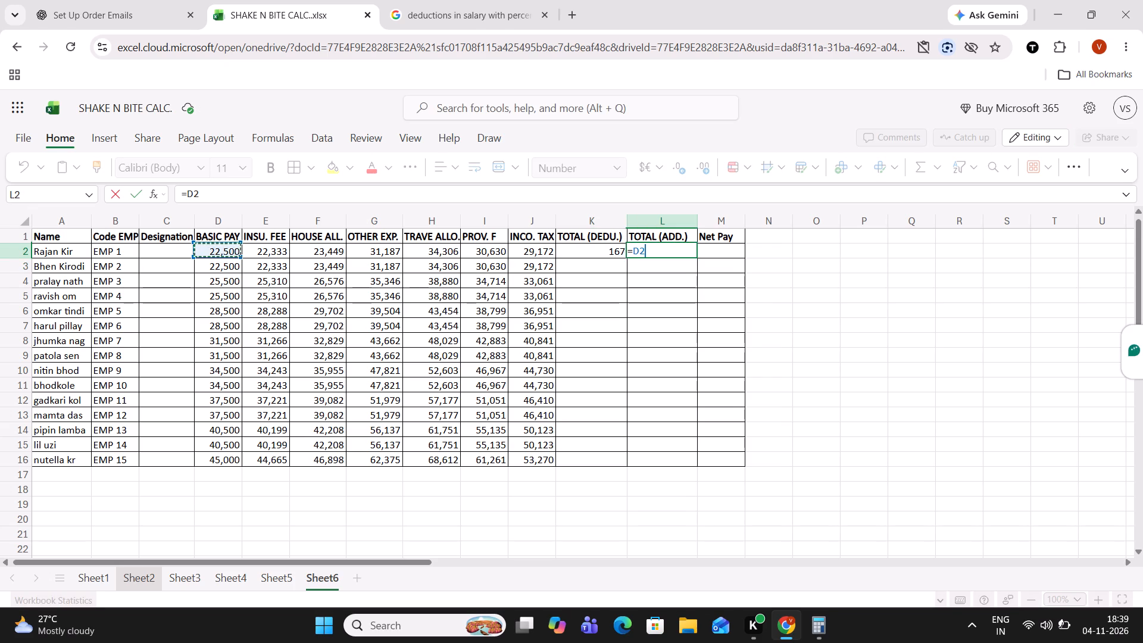
key(minus)
click(492, 253)
key(Return)
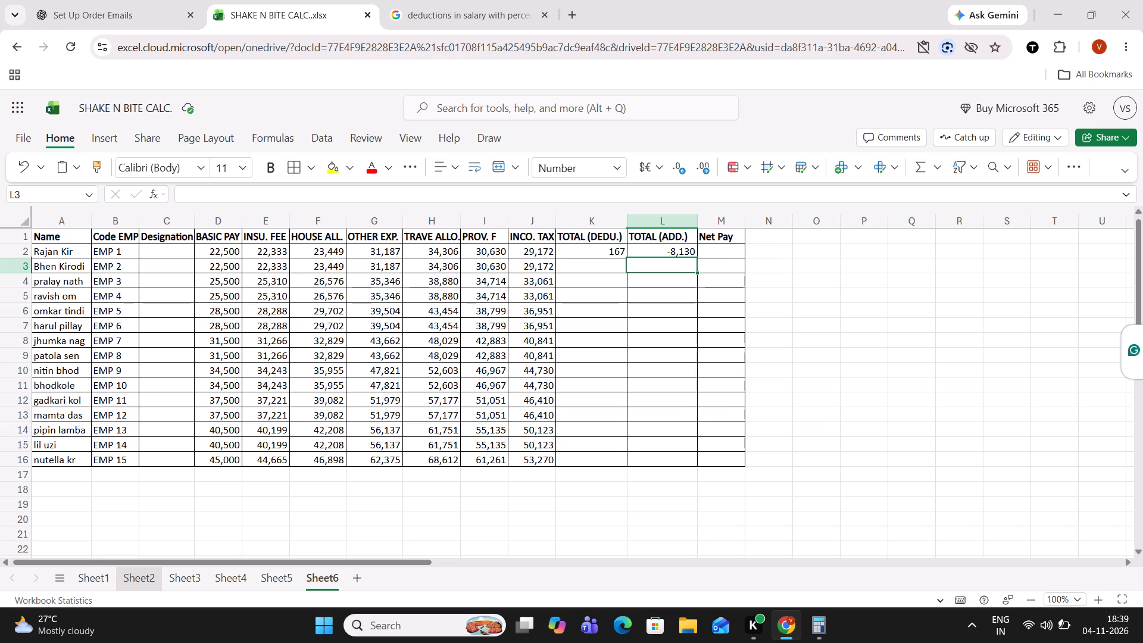
Change the total additions formula in cell L2 to =H2-I2, using travel allowance instead of basic pay.
click(691, 249)
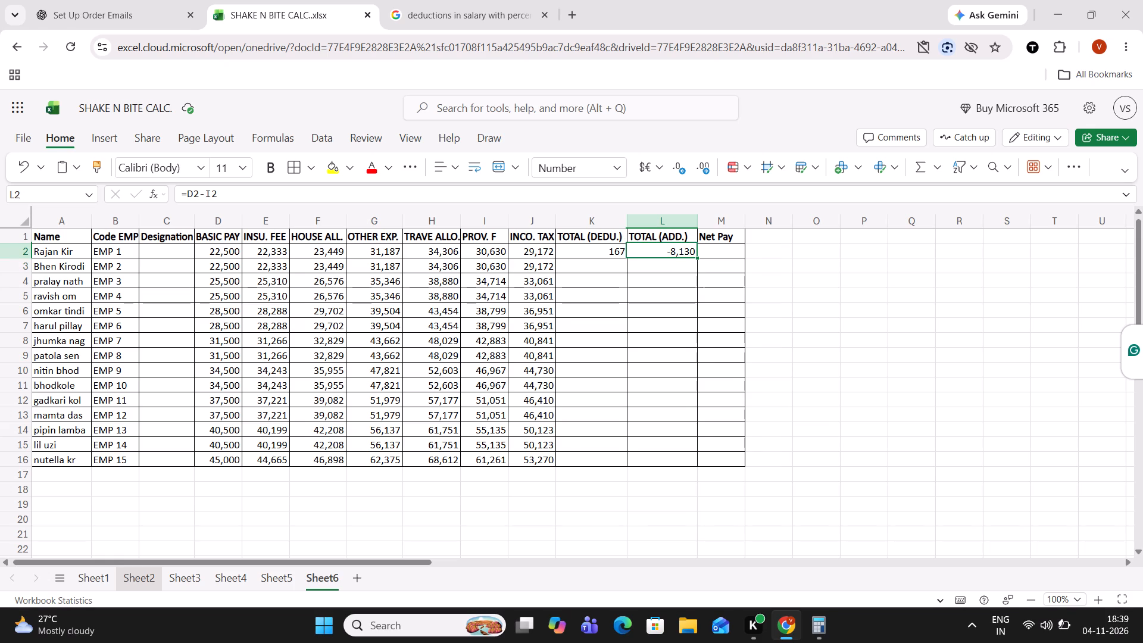
click(192, 192)
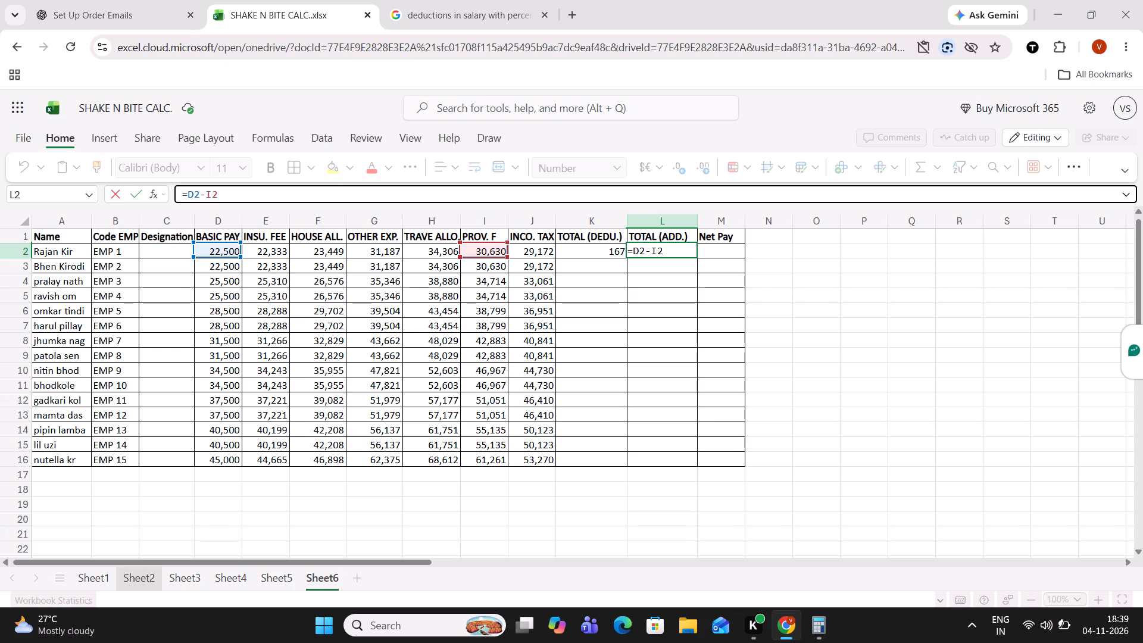
key(BackSpace)
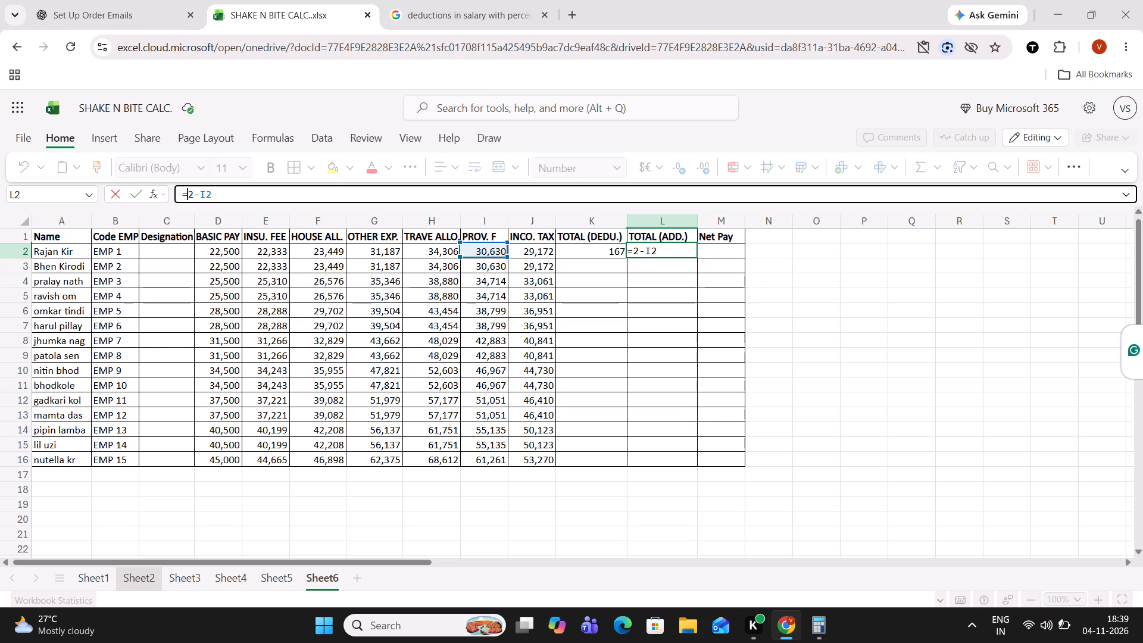
key(h)
key(Return)
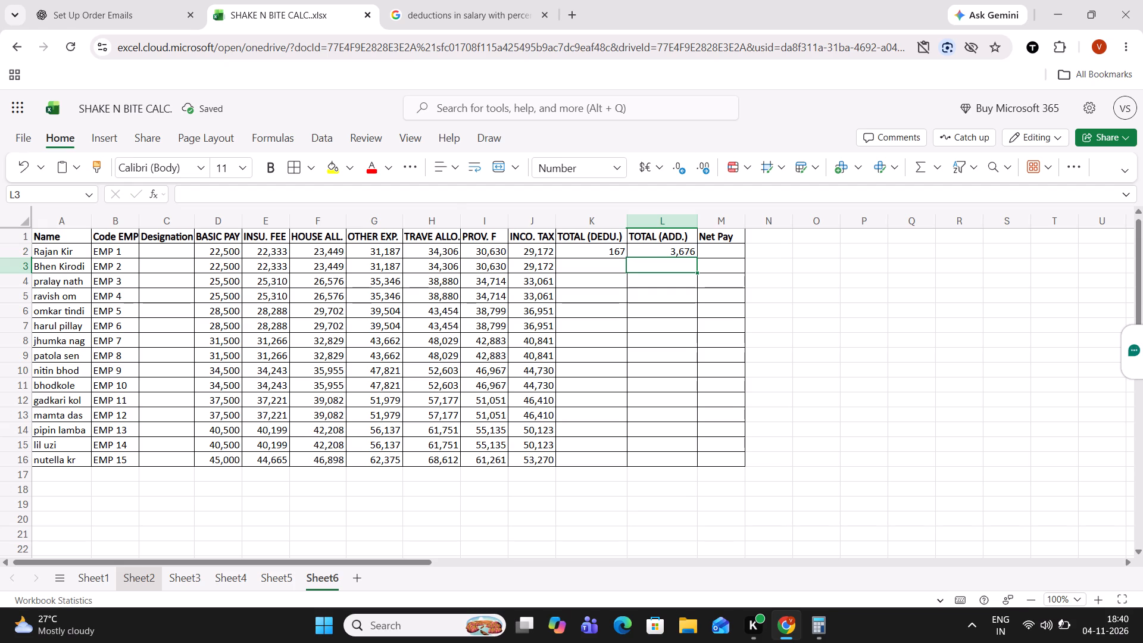
Enter the net pay formula =I2-J2 in cell M2, subtracting income tax from the provident fund.
click(713, 252)
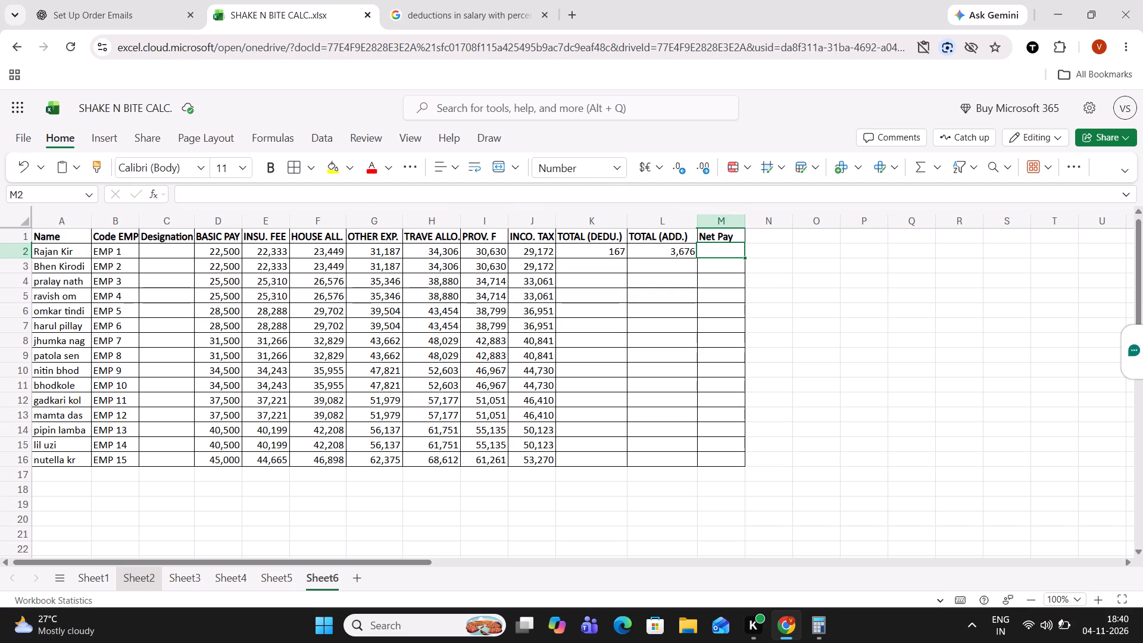
key(equal)
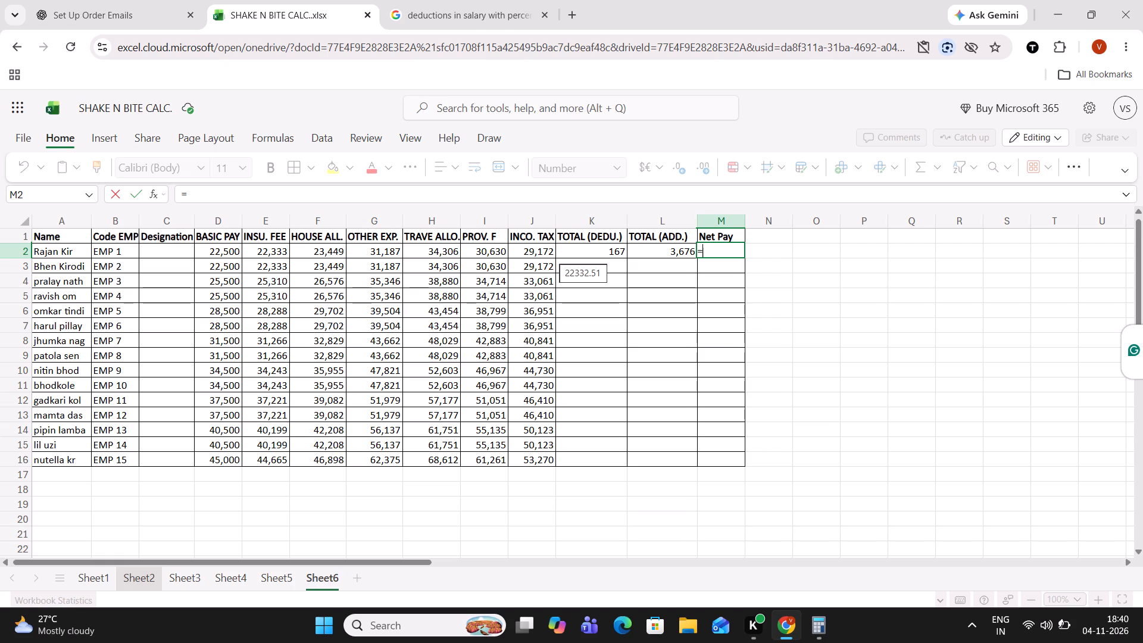
click(492, 249)
key(minus)
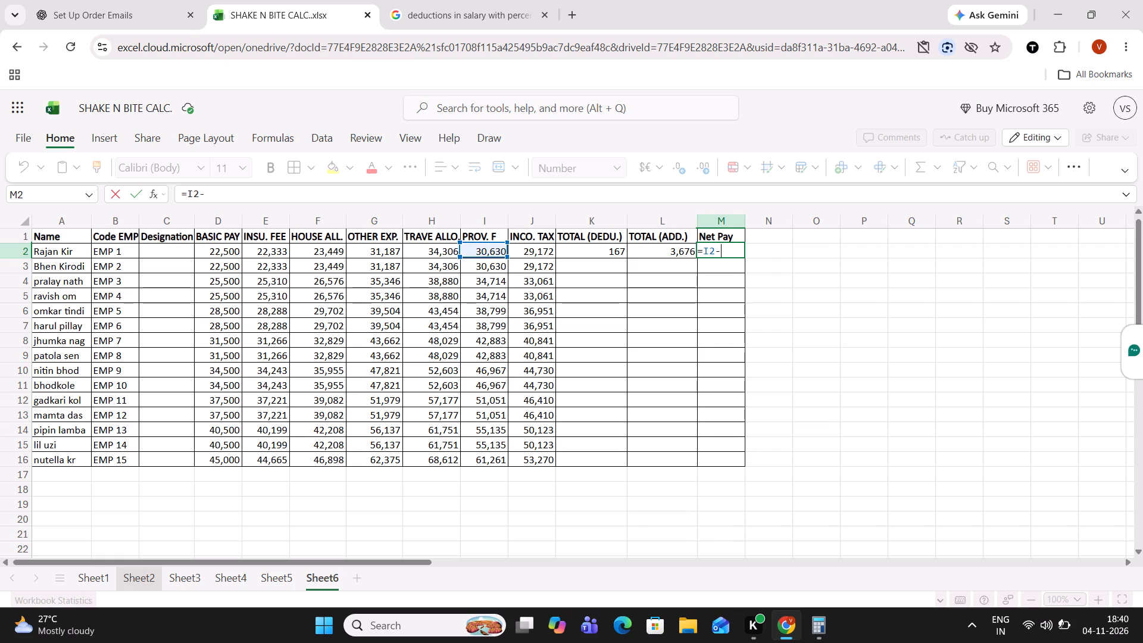
click(526, 252)
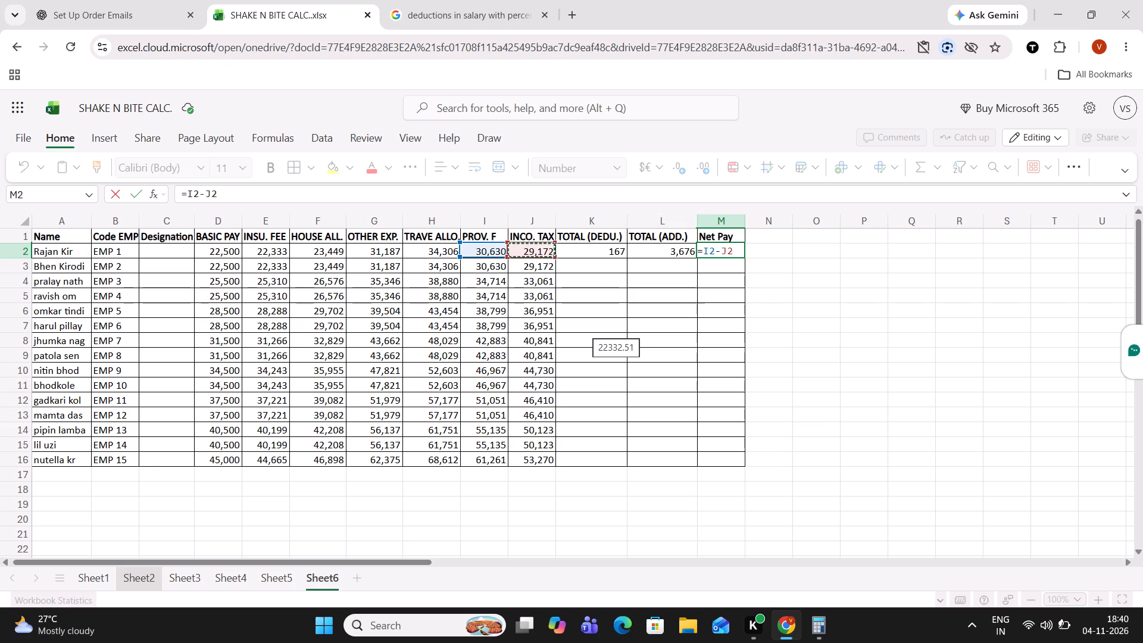
key(Return)
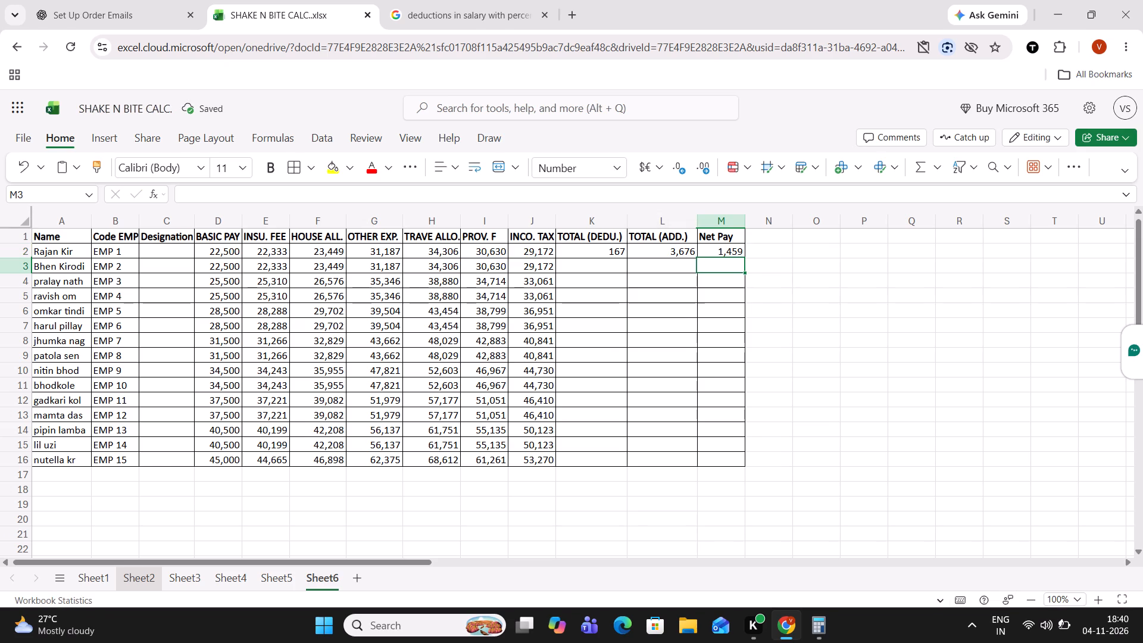
click(759, 253)
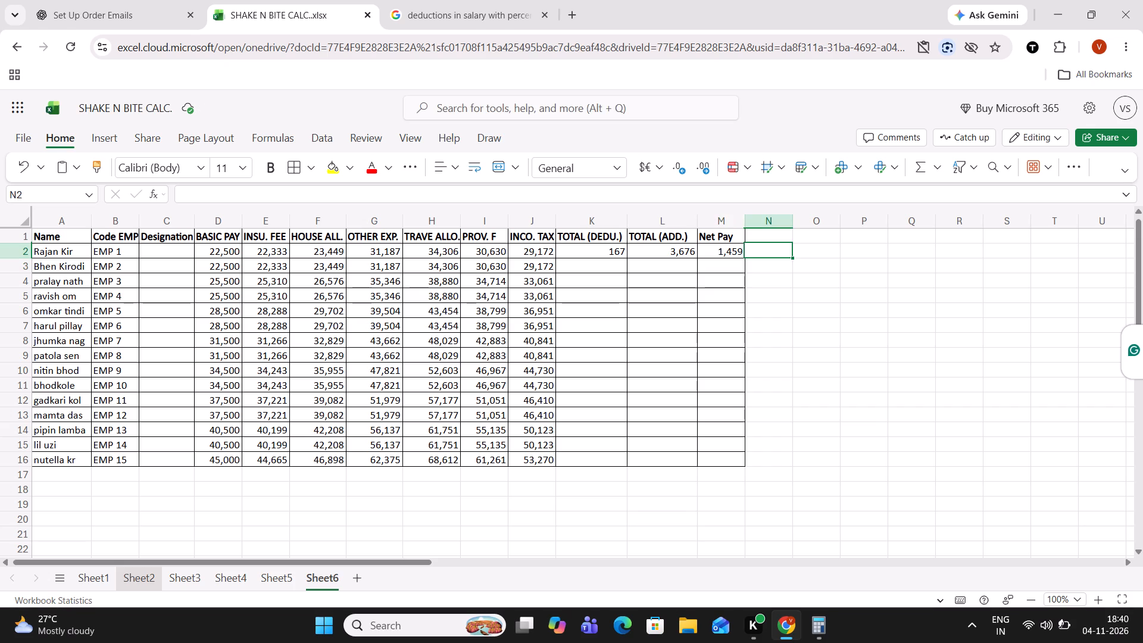
Fill the total deductions formula from K2 down to K16 for all employees.
click(605, 257)
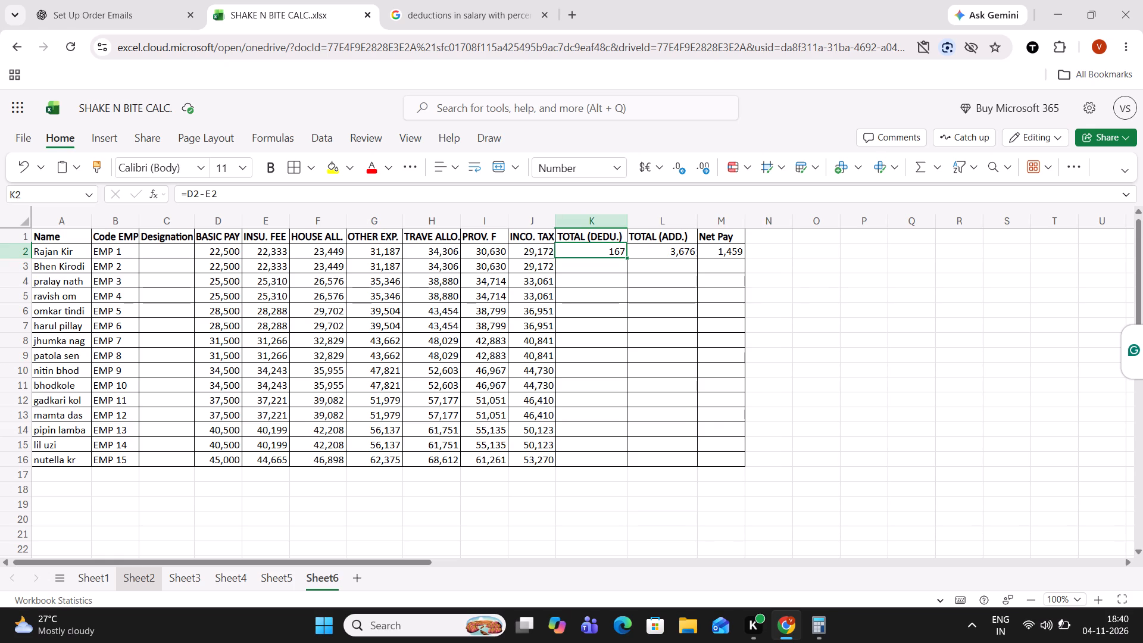
drag(627, 258, 634, 441)
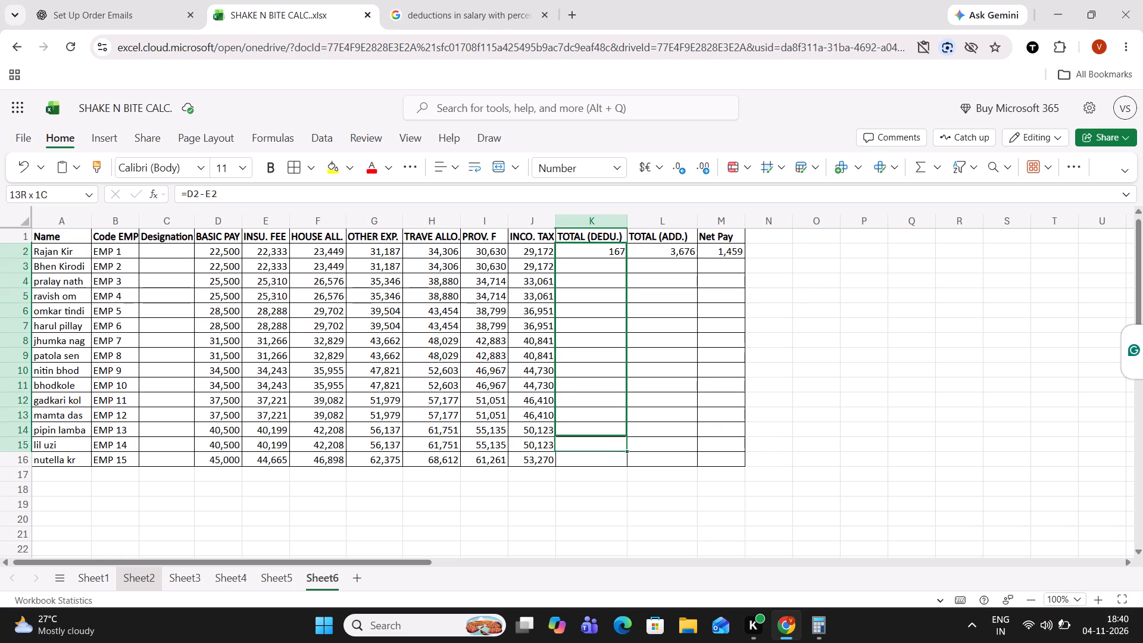
drag(634, 441, 634, 463)
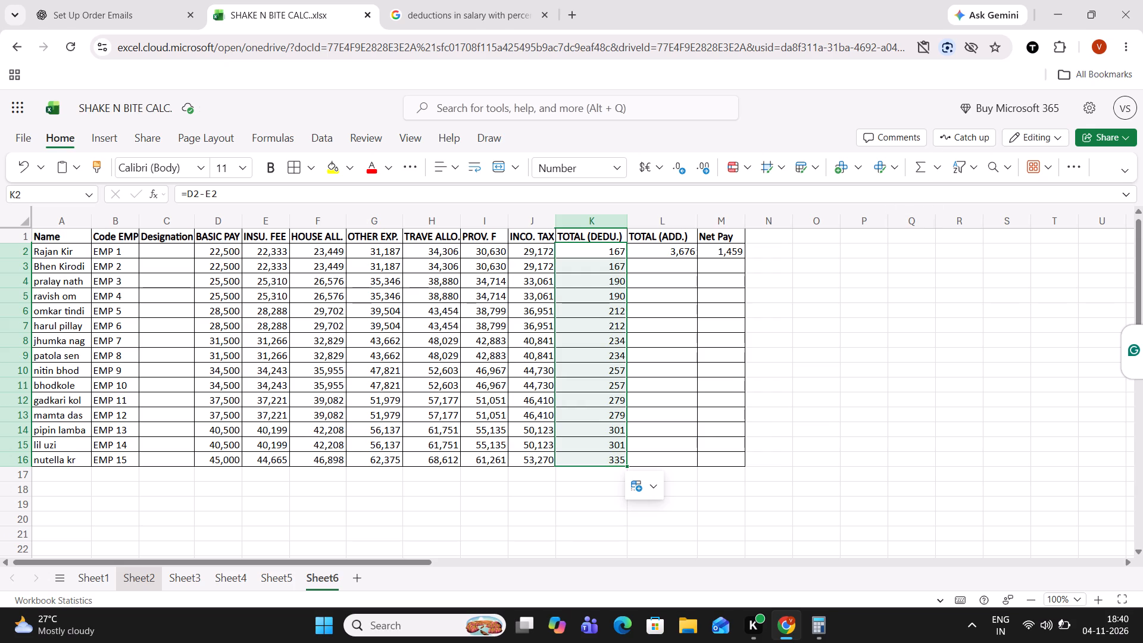
Fill the total additions formula from L2 down to L16 for all employees.
click(689, 251)
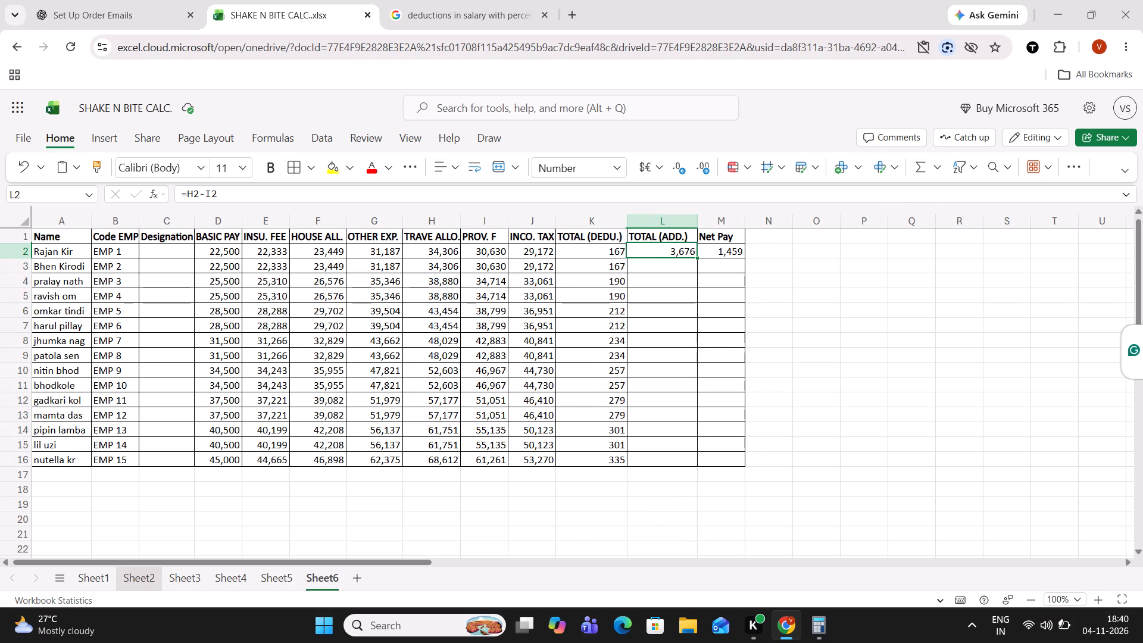
drag(698, 258, 709, 451)
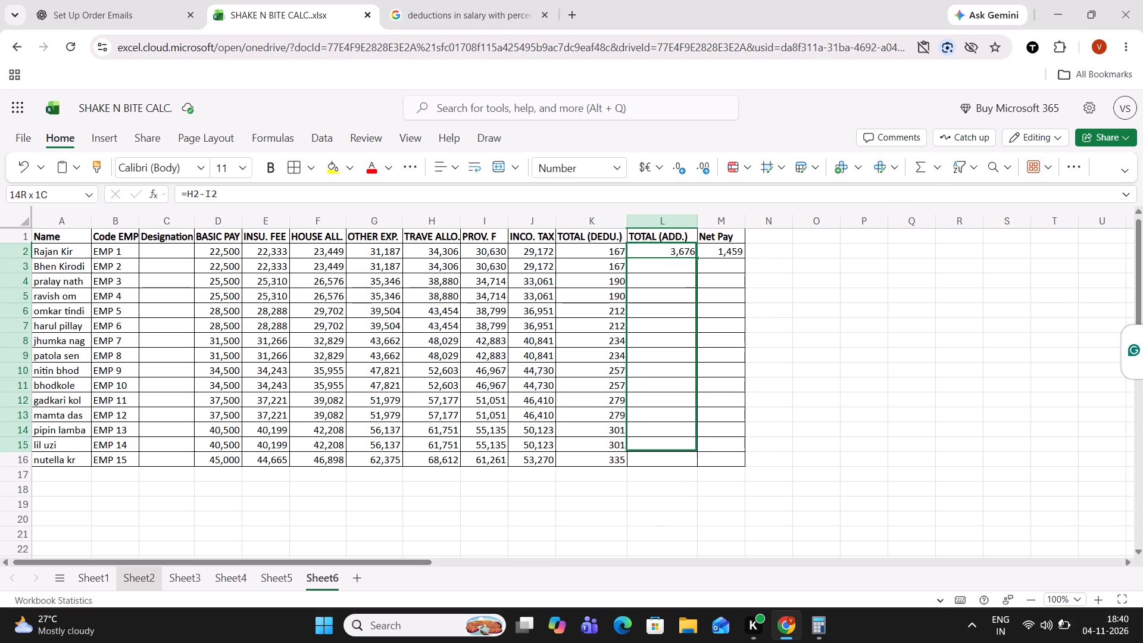
drag(709, 451, 709, 458)
Fill the net pay formula from M2 down to M16 for all employees.
click(738, 248)
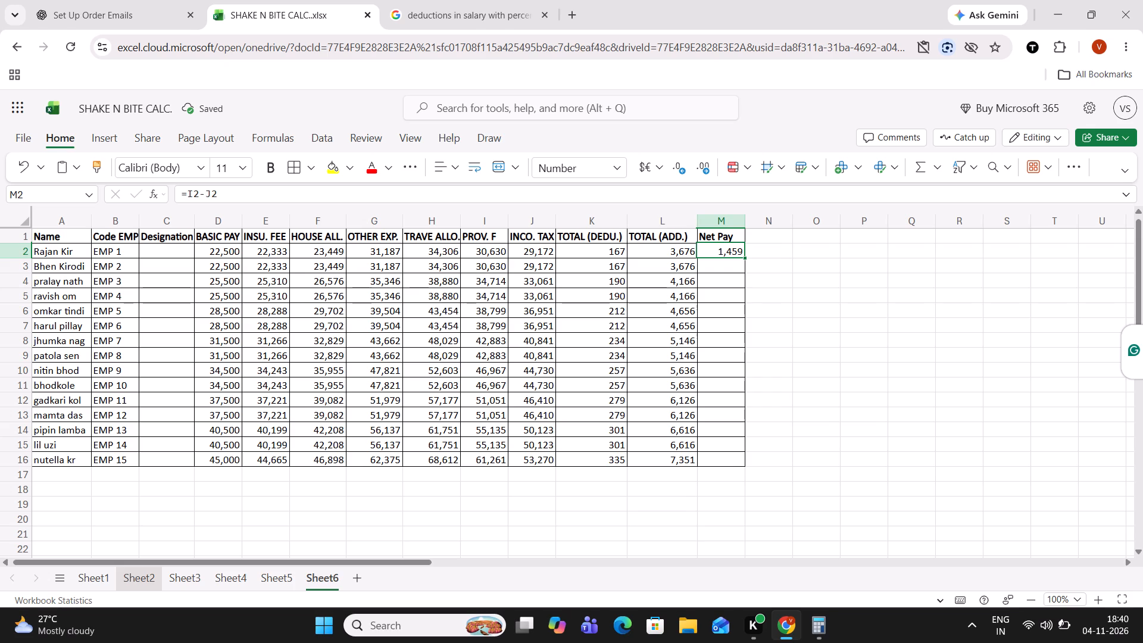
drag(743, 355, 746, 384)
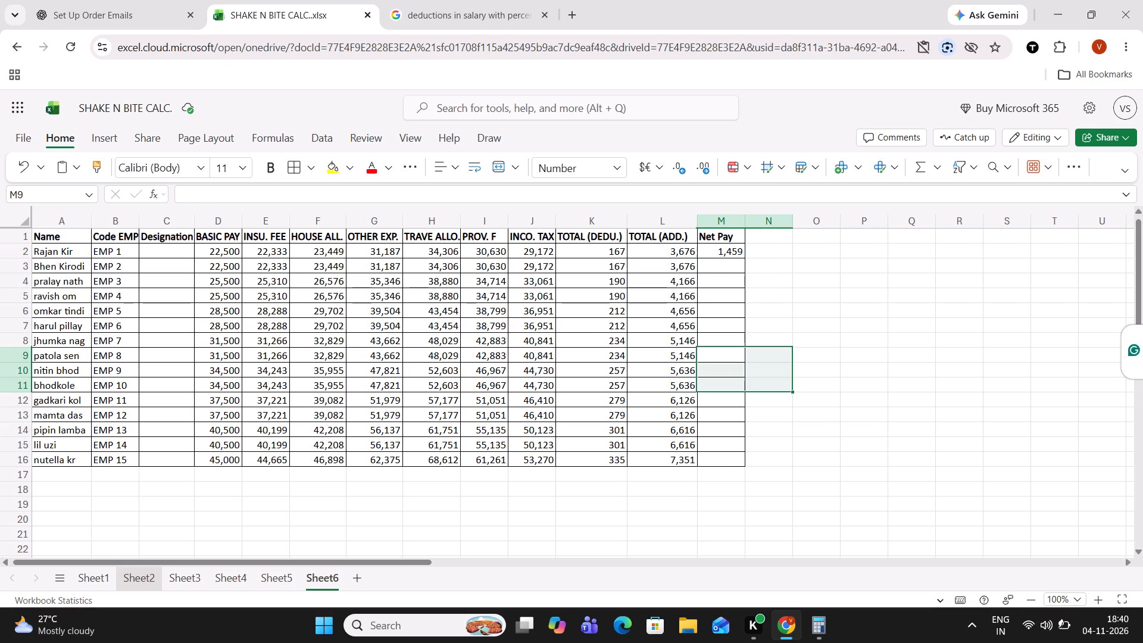
click(741, 254)
drag(744, 258, 744, 279)
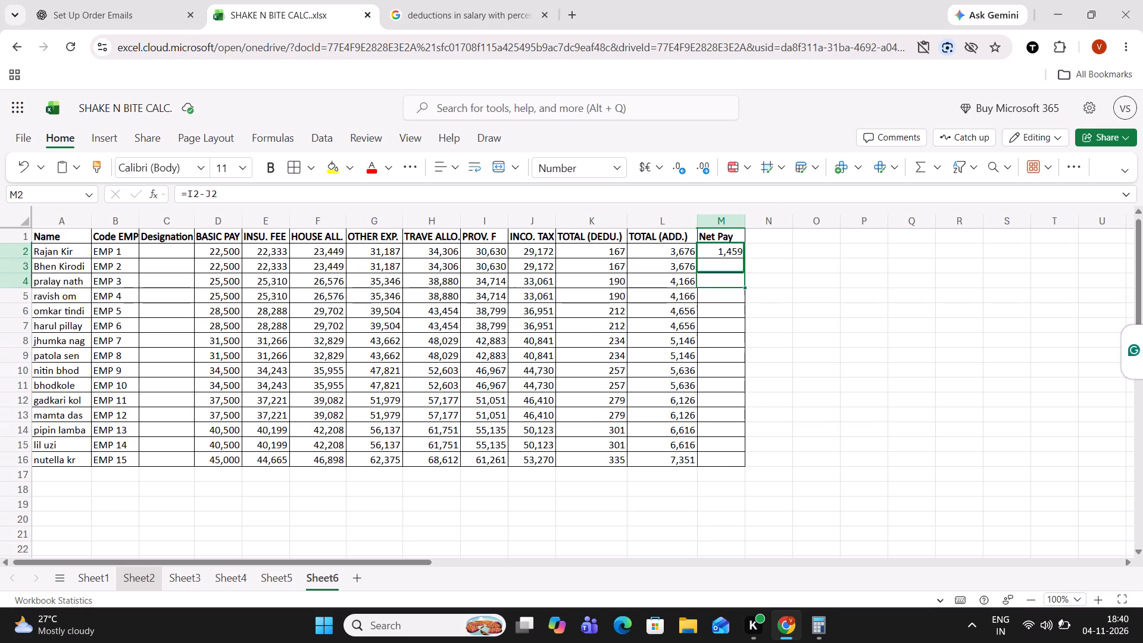
drag(744, 279, 756, 461)
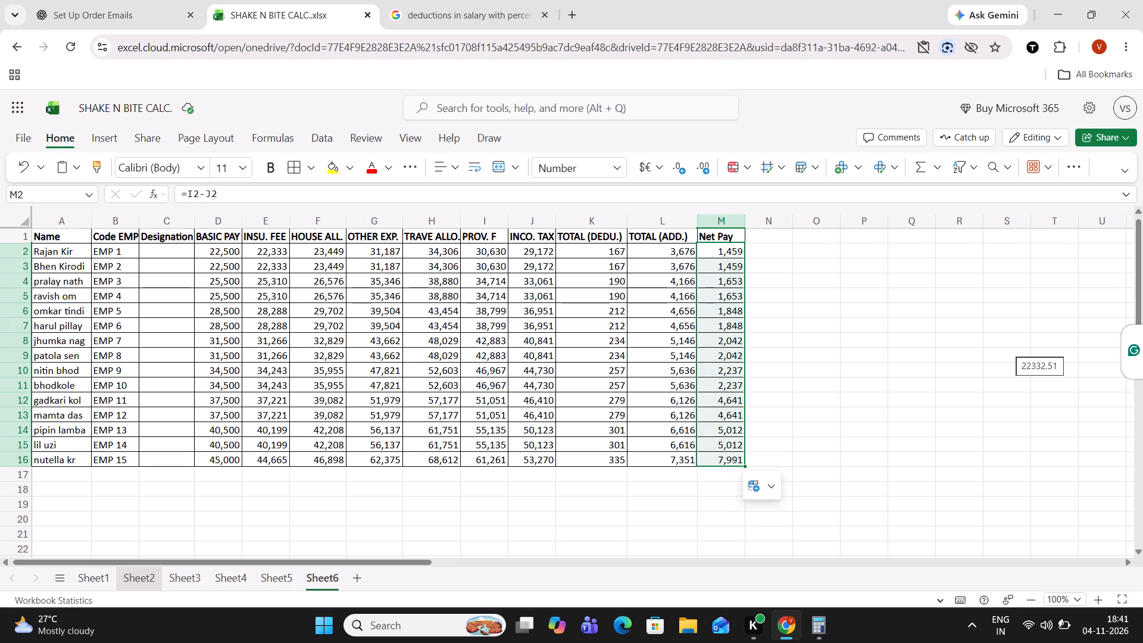
Enter the formula =K2+L2+M2 in cell N2, adding total deductions, total additions and net pay for the first employee.
click(760, 248)
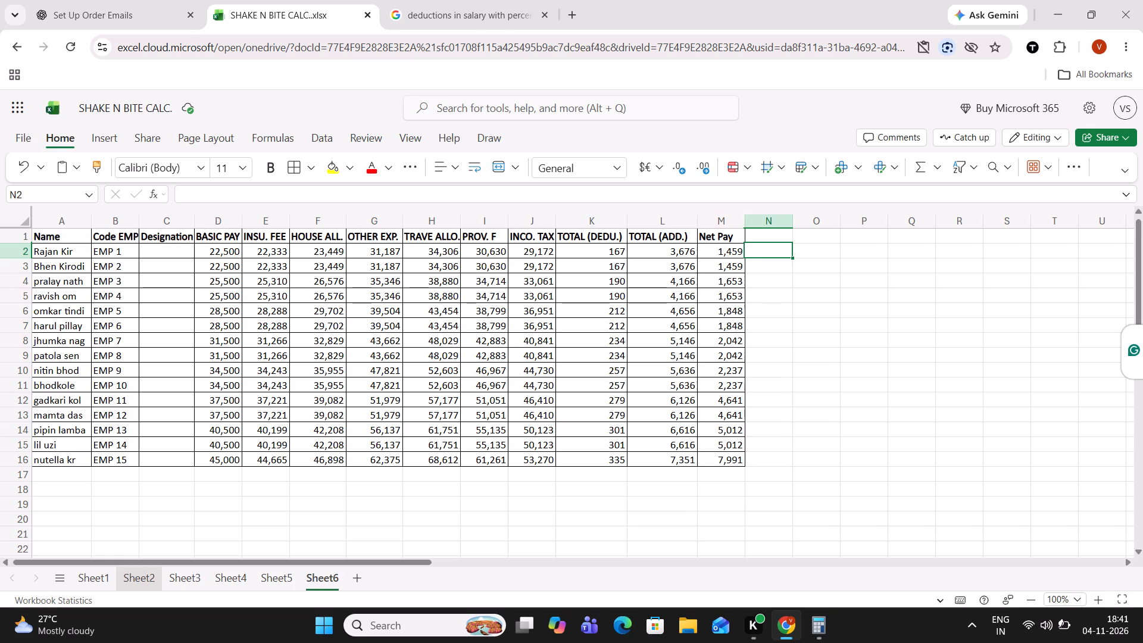
drag(588, 248, 714, 249)
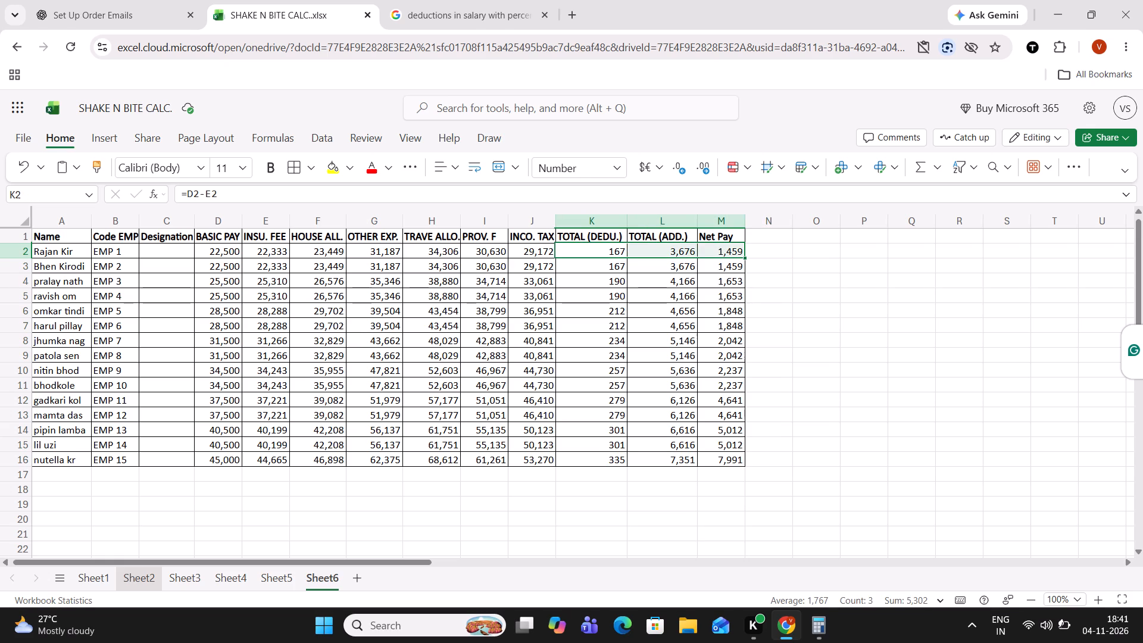
click(757, 252)
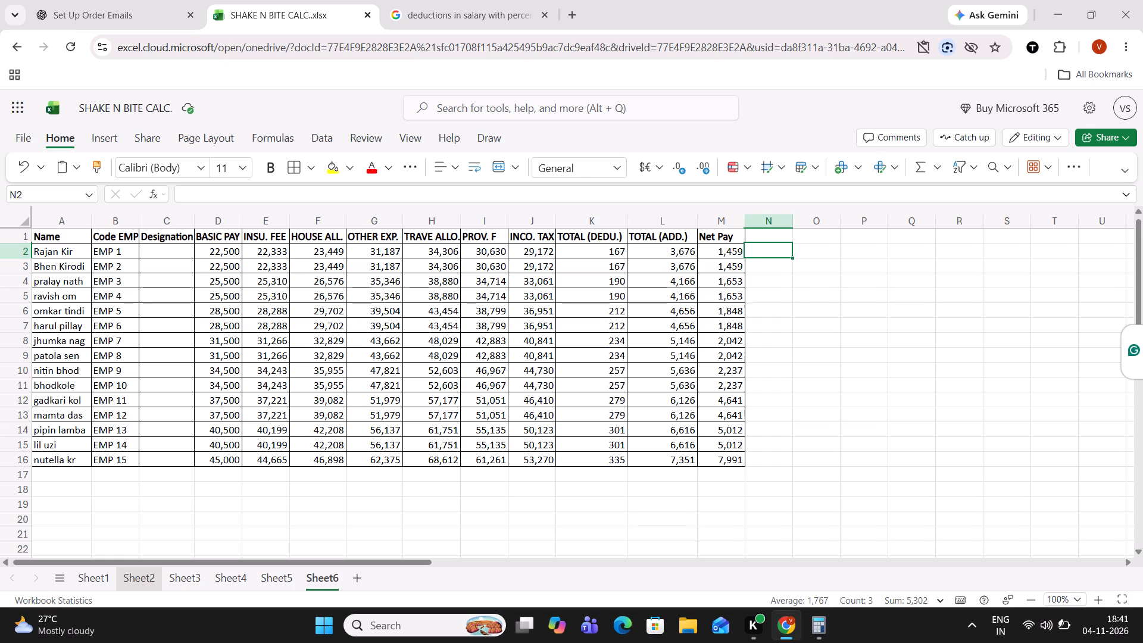
key(equal)
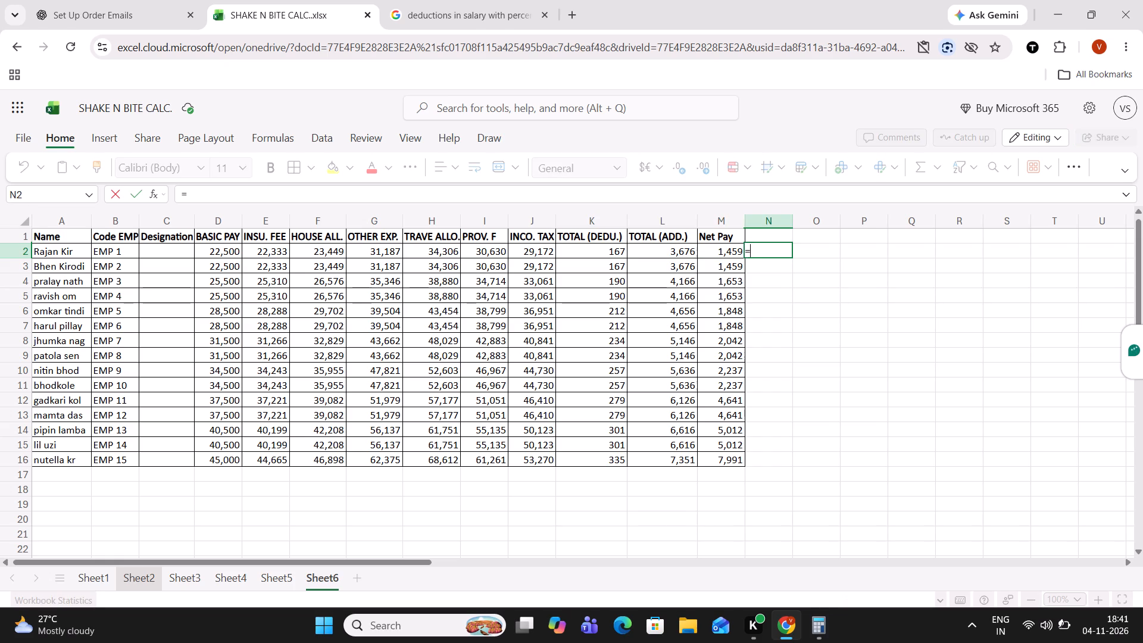
click(619, 249)
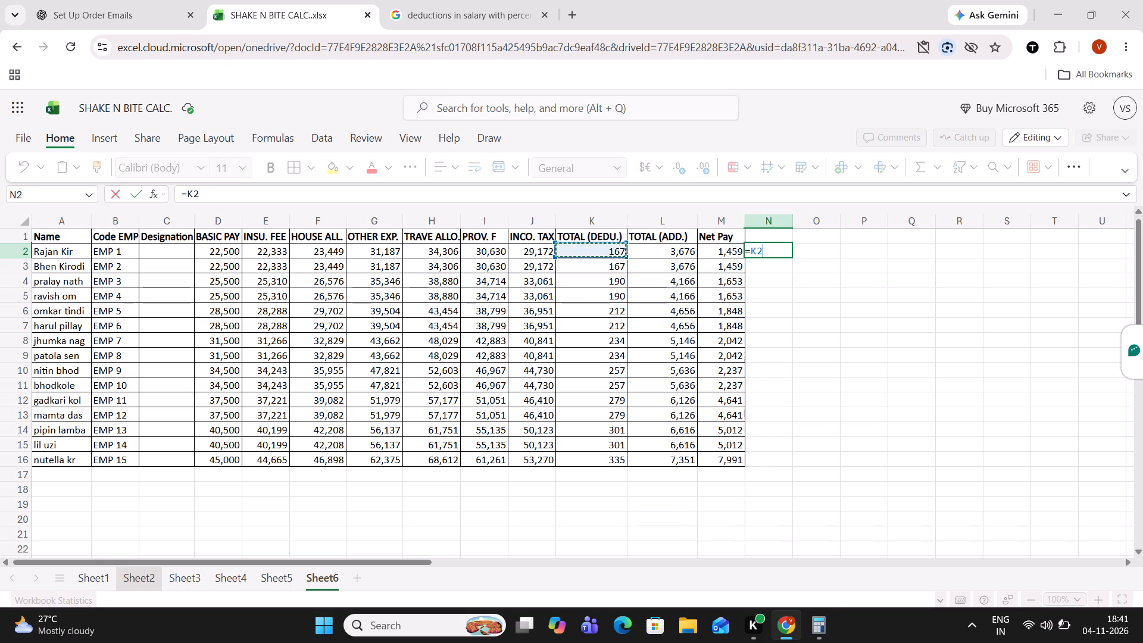
key(plus)
click(648, 252)
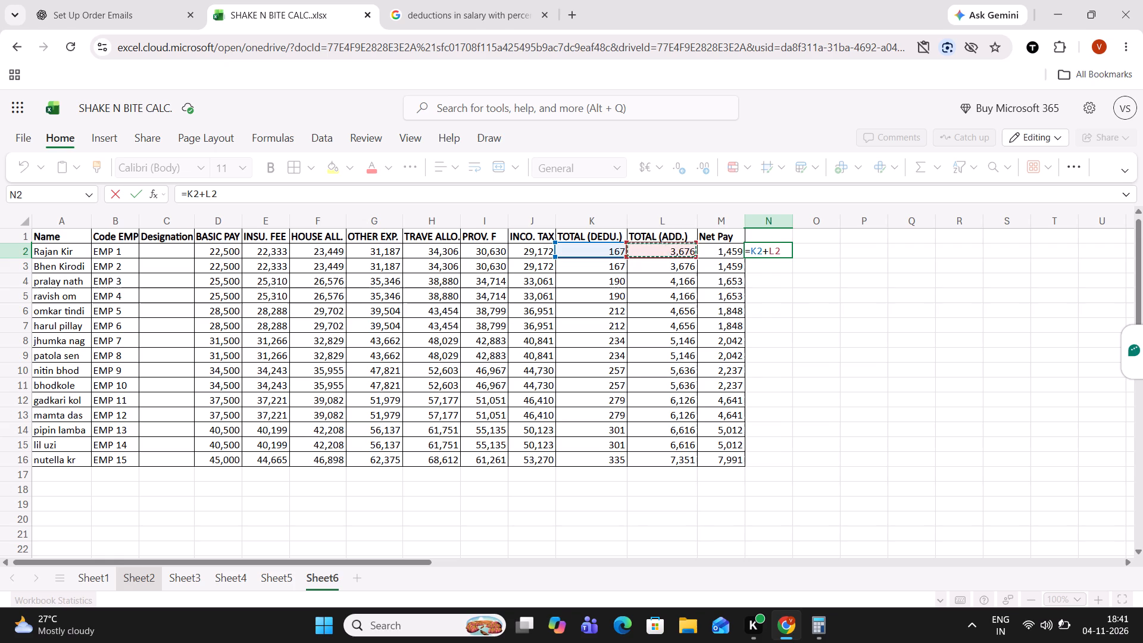
key(plus)
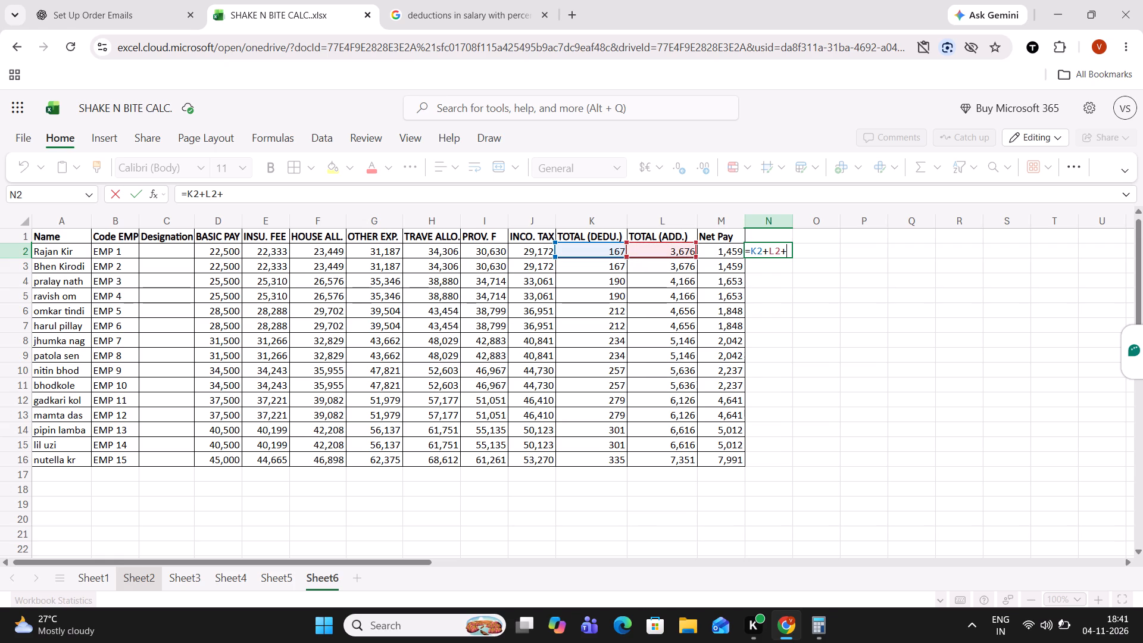
click(708, 251)
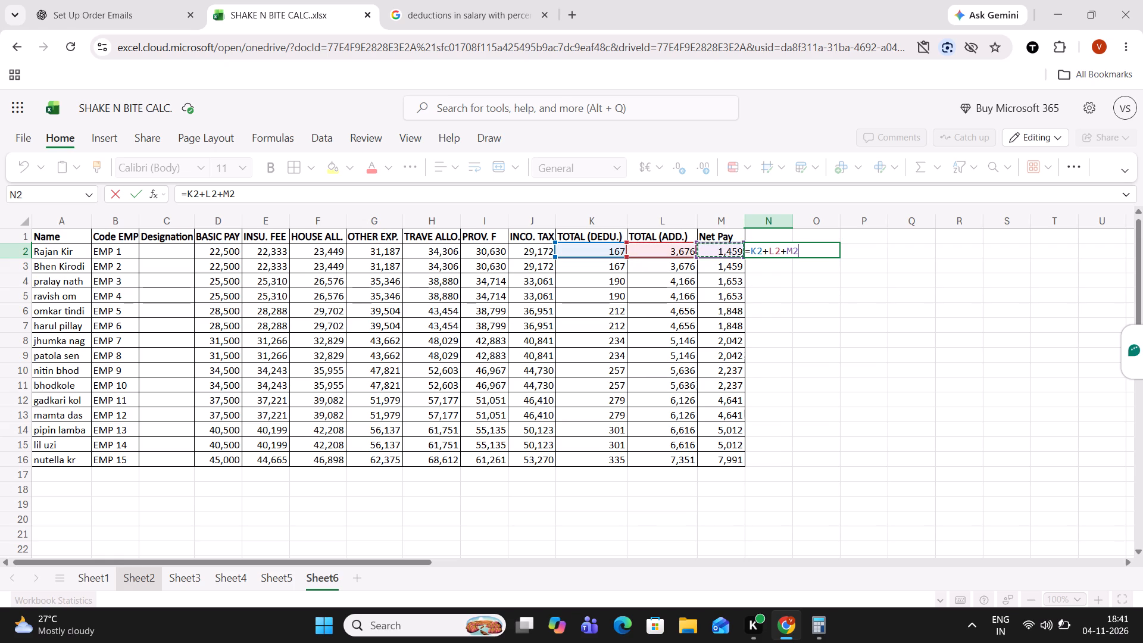
key(Return)
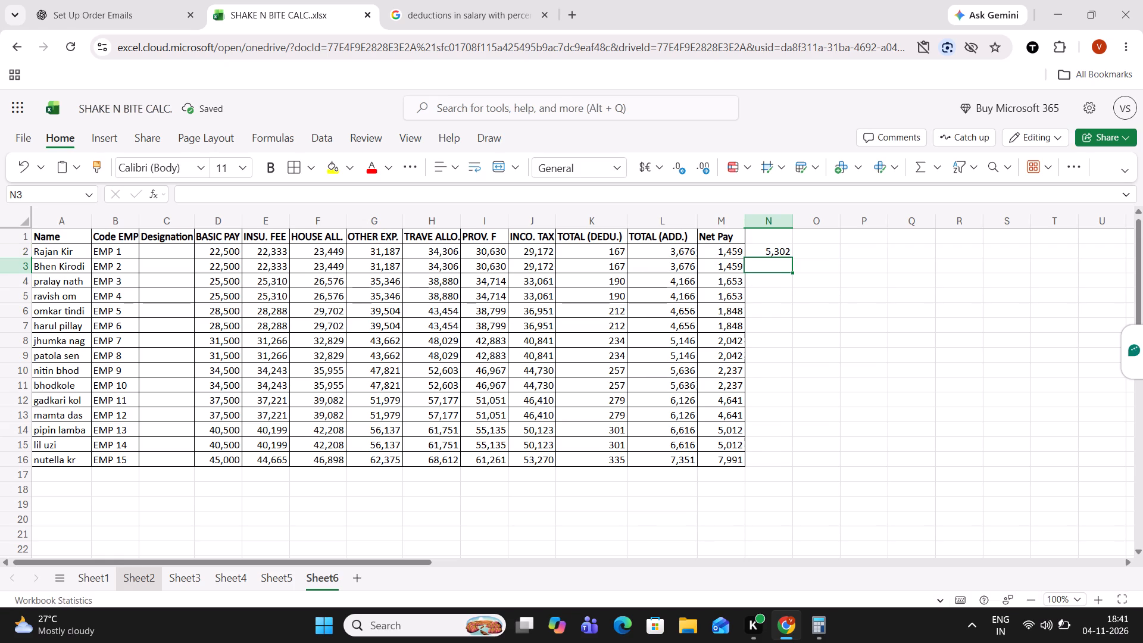
Fill the sum formula from N2 down to N16 for all employees.
click(777, 252)
drag(793, 257, 793, 258)
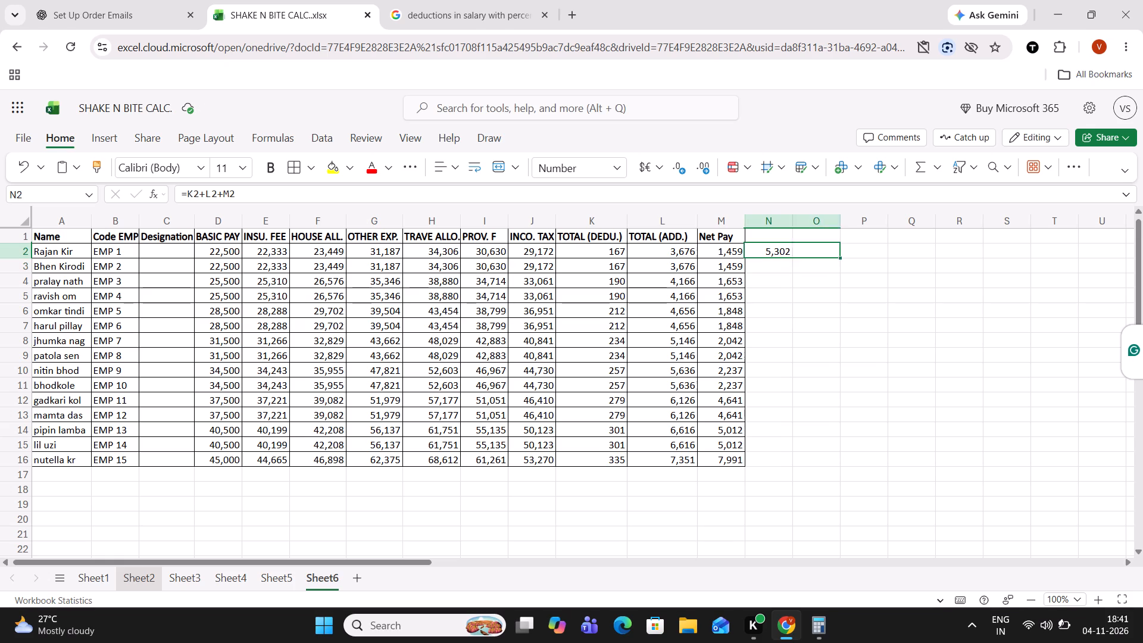
drag(793, 258, 791, 455)
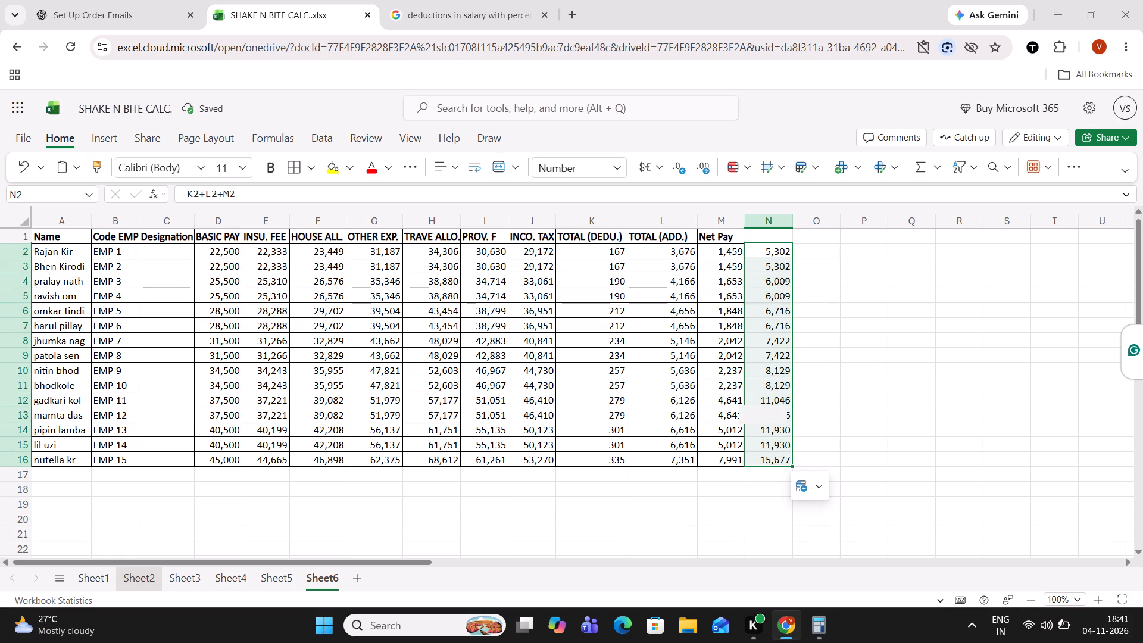
Enter the column heading "tot. deduc." in cell N1.
click(778, 237)
text(tot. ded)
text(uc.)
click(925, 283)
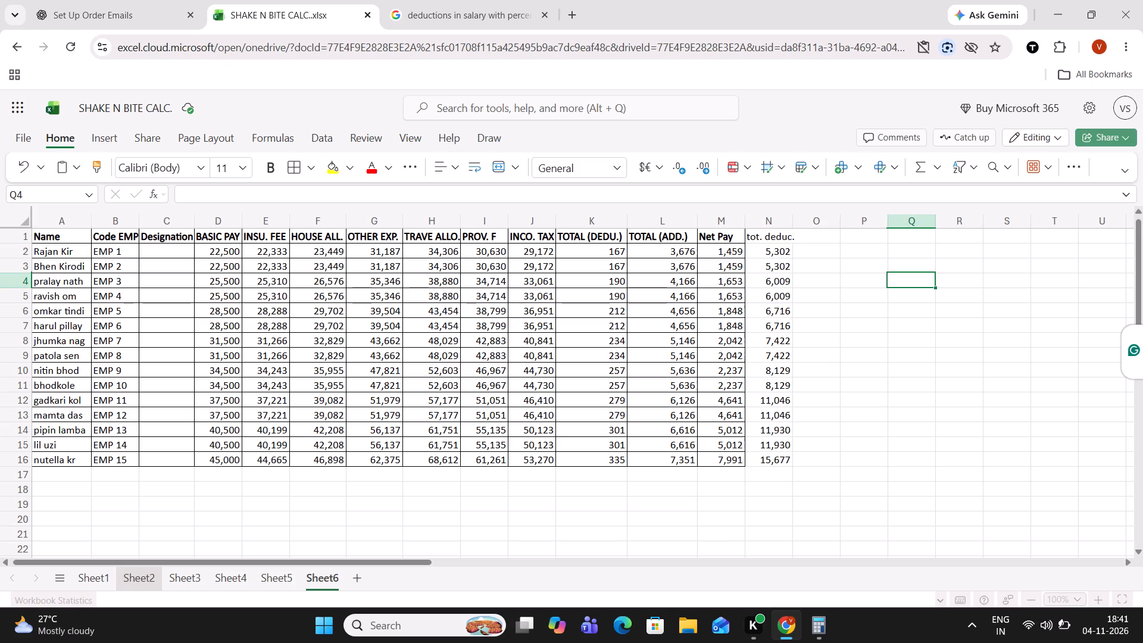
Enter the formula =F2-E2 in cell O2, subtracting the insurance fee from the house allowance.
click(810, 234)
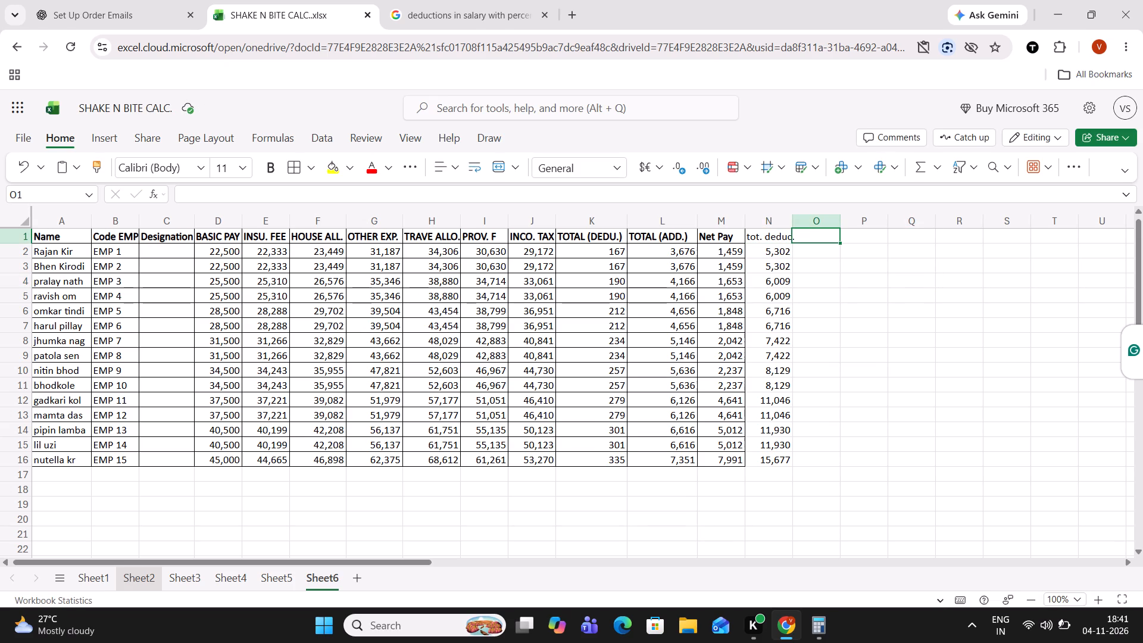
click(819, 254)
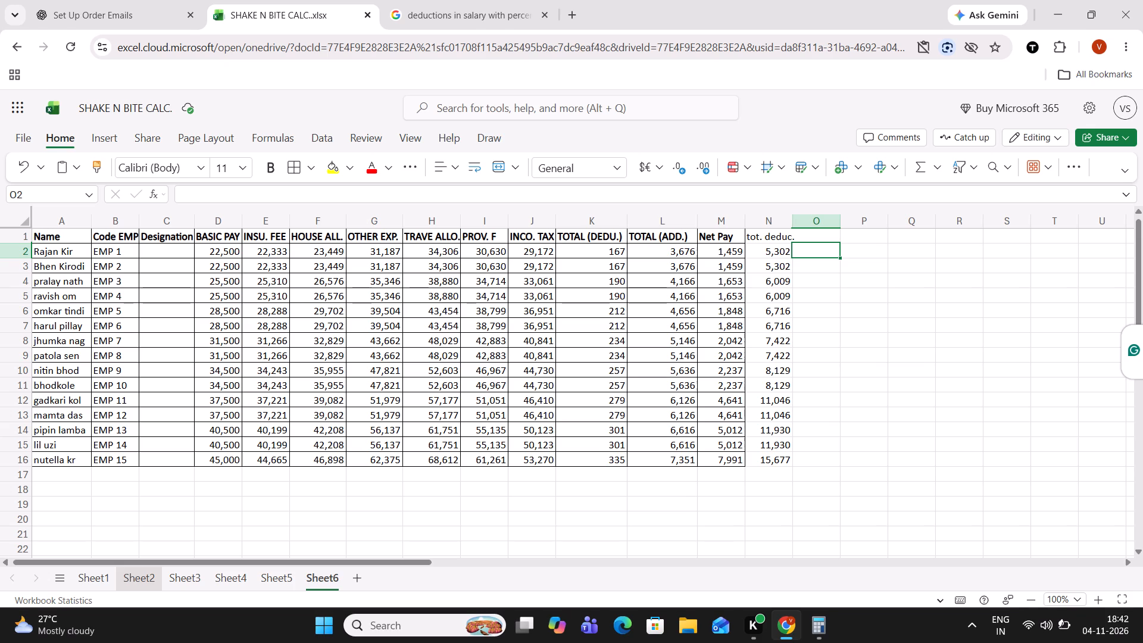
key(equal)
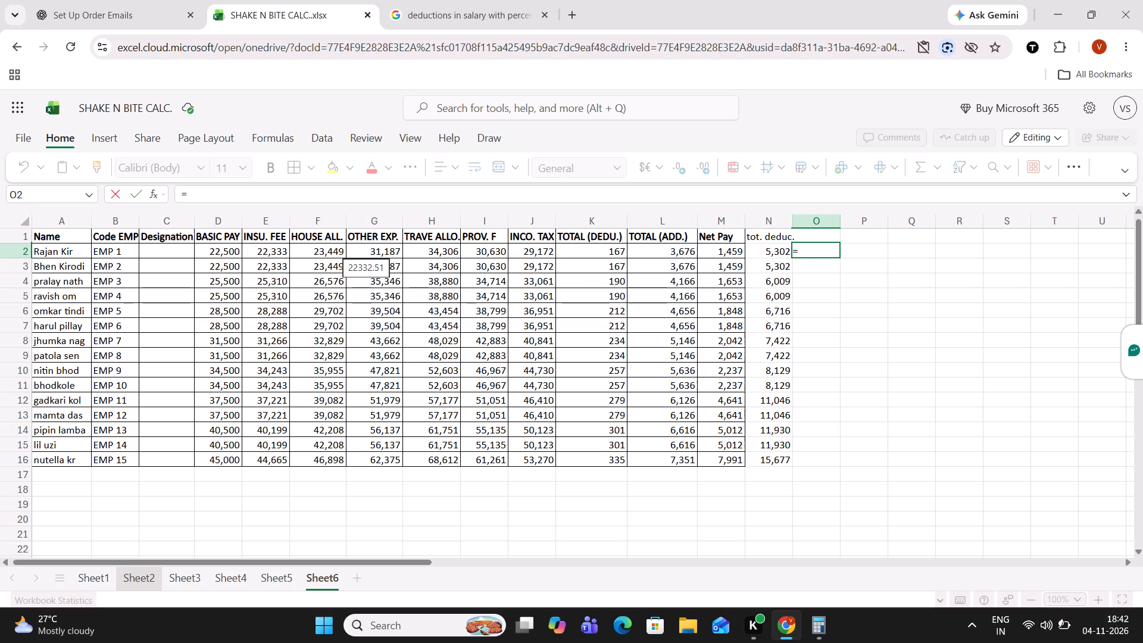
click(324, 248)
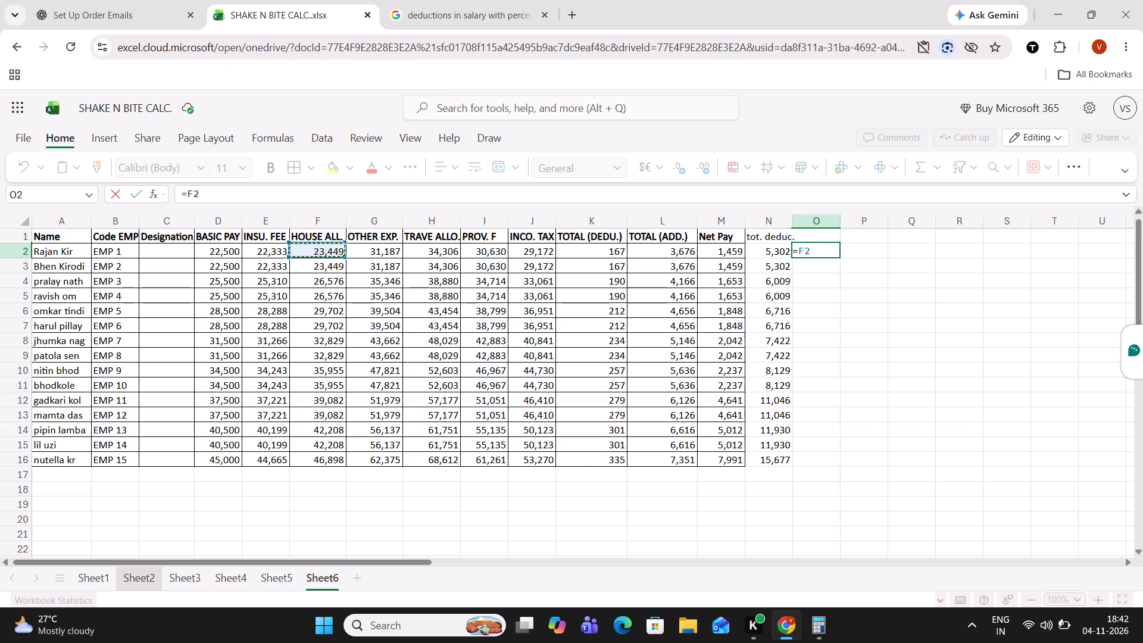
key(minus)
click(273, 252)
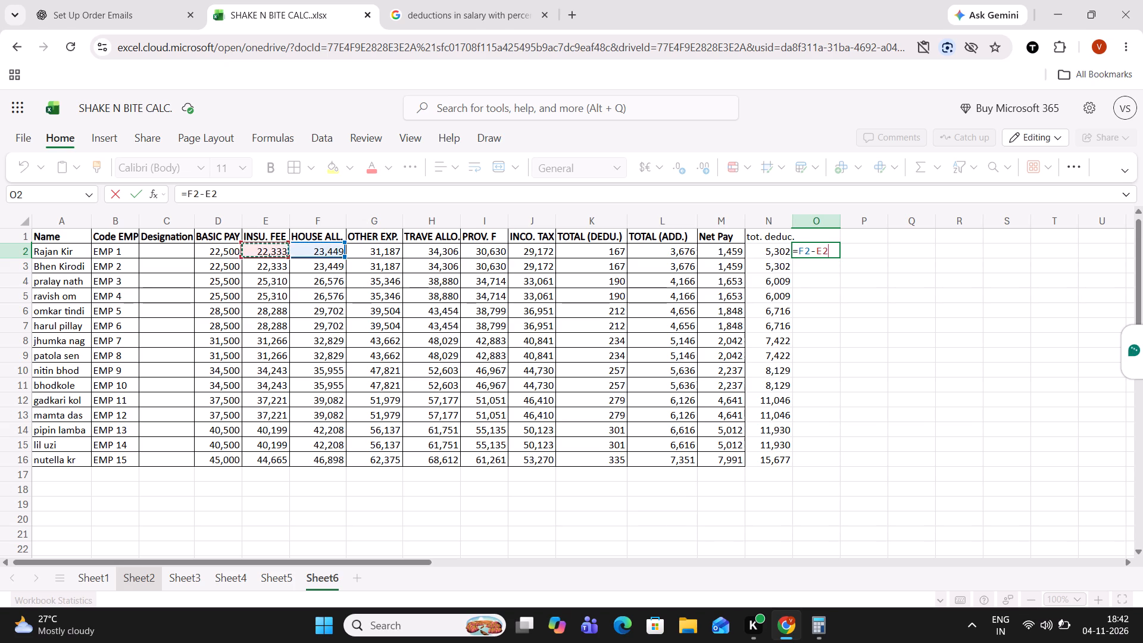
key(Return)
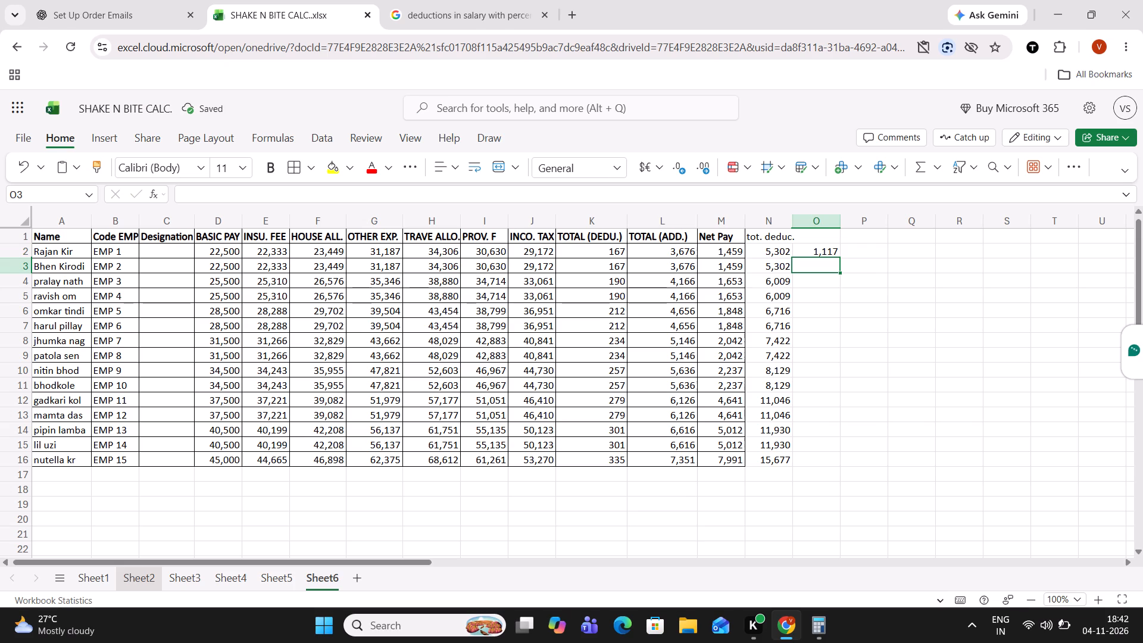
Enter the formula =G3-F3 in cell P2, subtracting house allowance from other expenses using row 3.
click(851, 251)
key(equal)
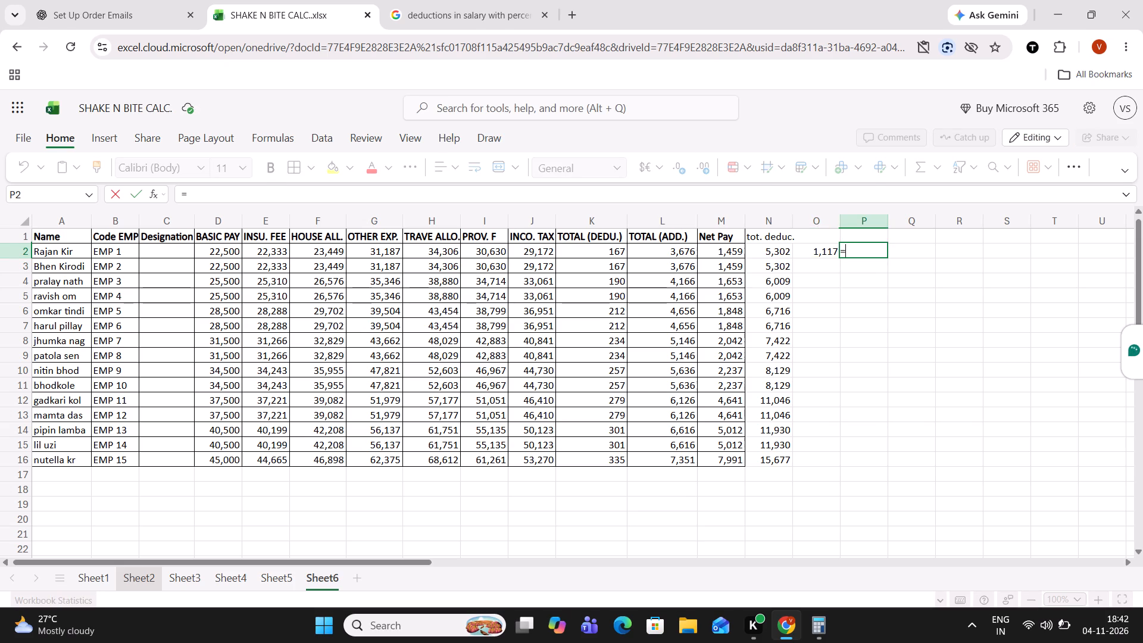
click(380, 266)
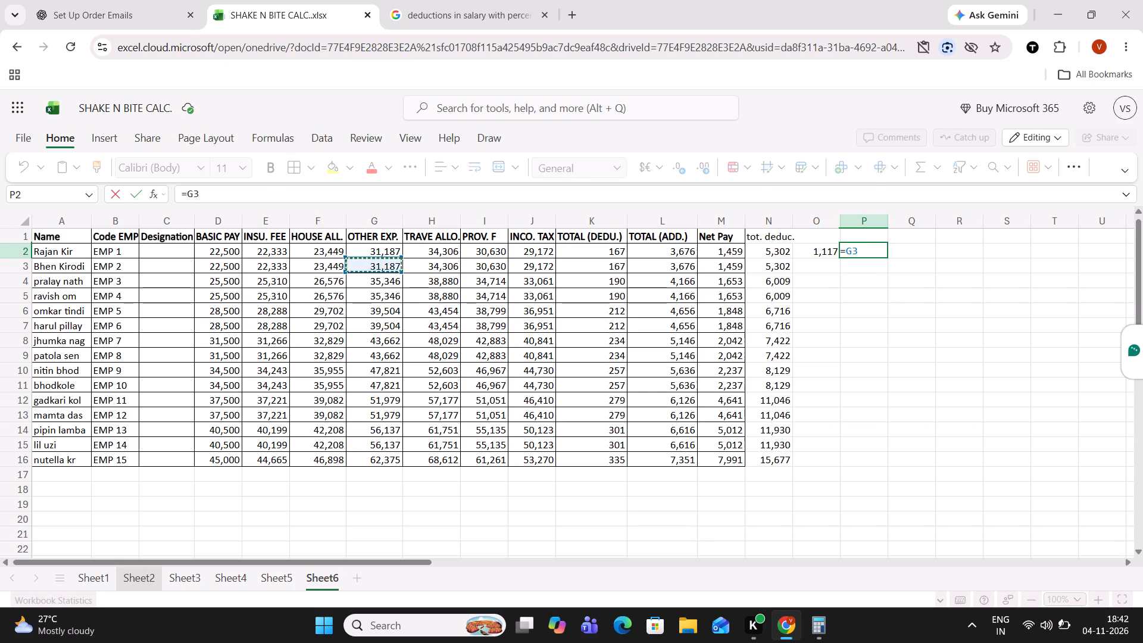
key(equal)
key(BackSpace)
key(minus)
click(316, 267)
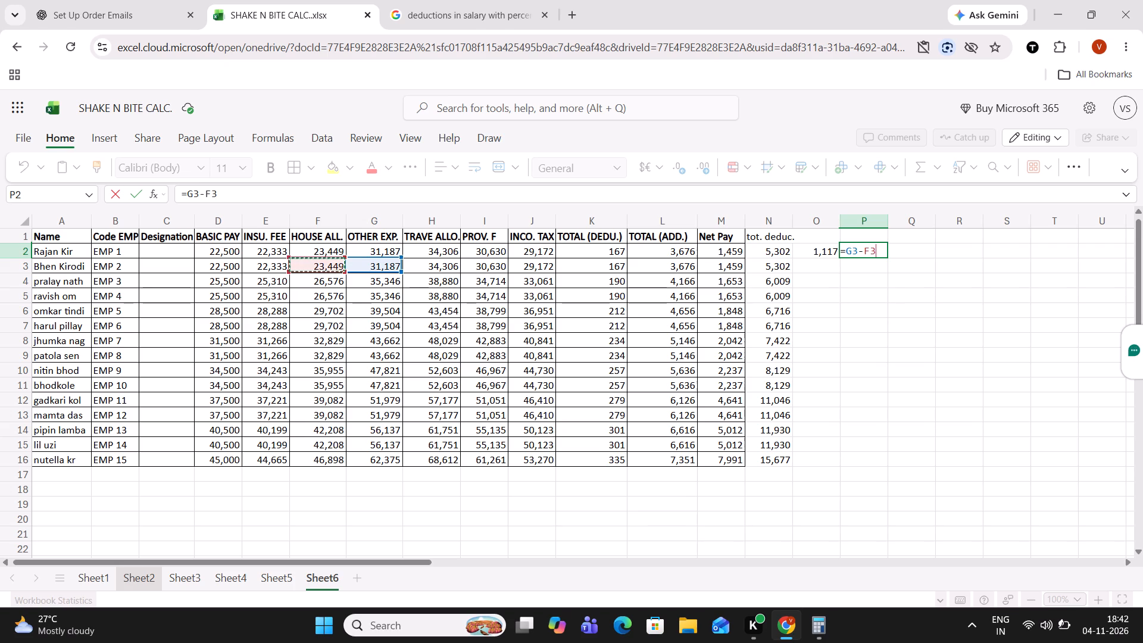
key(Return)
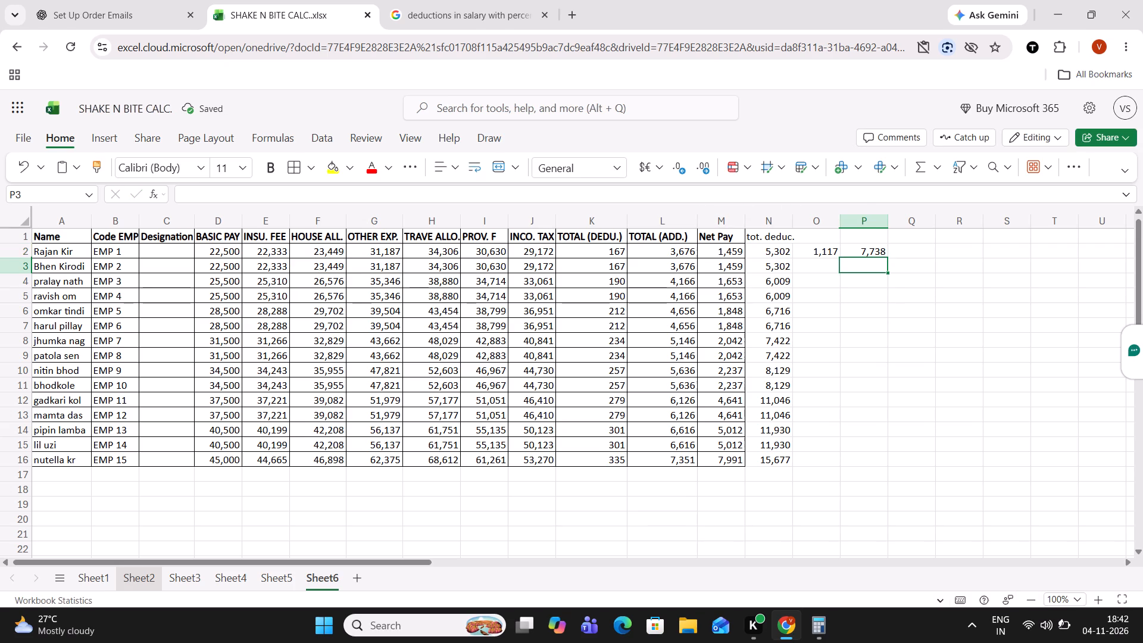
Enter the formula =H2-G2 in cell Q2, subtracting other expenses from the travel allowance.
click(917, 248)
key(equal)
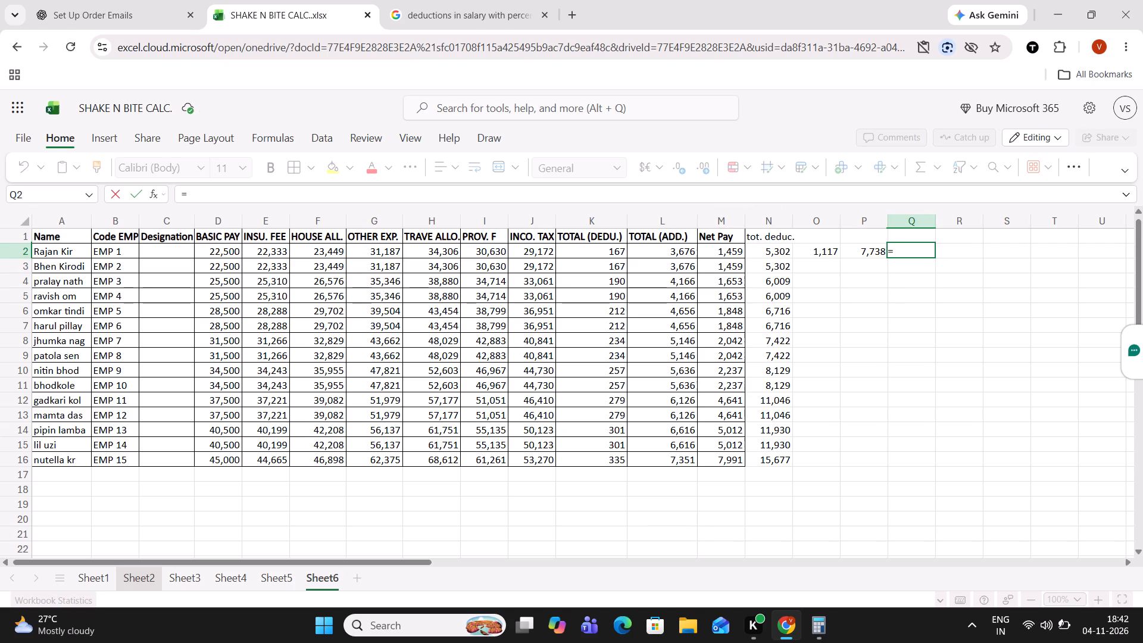
click(446, 256)
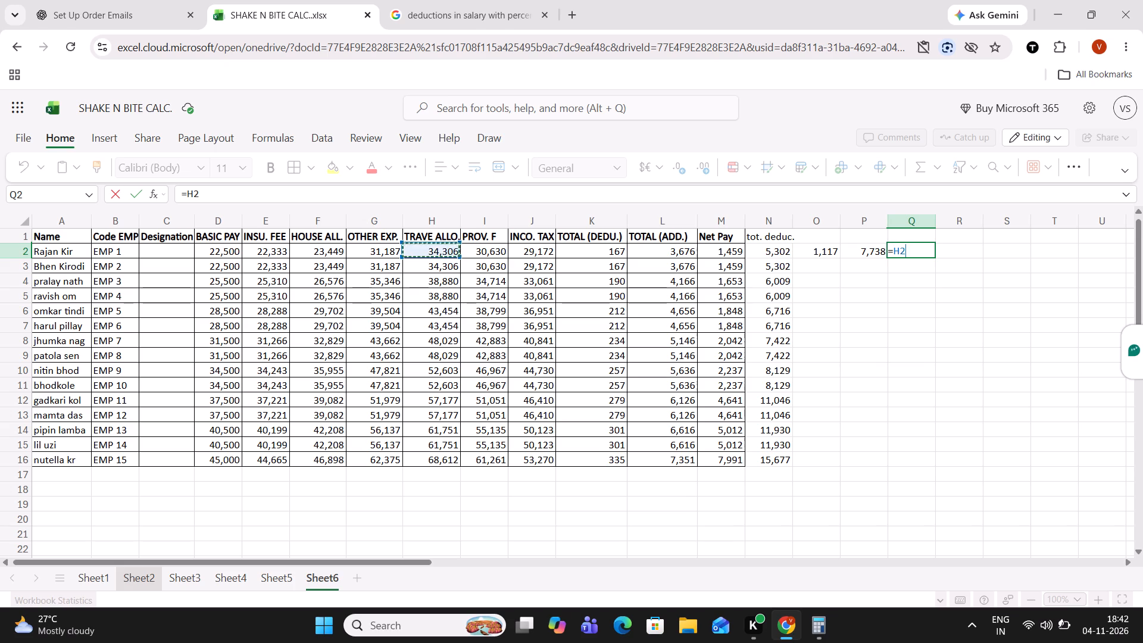
key(minus)
click(394, 251)
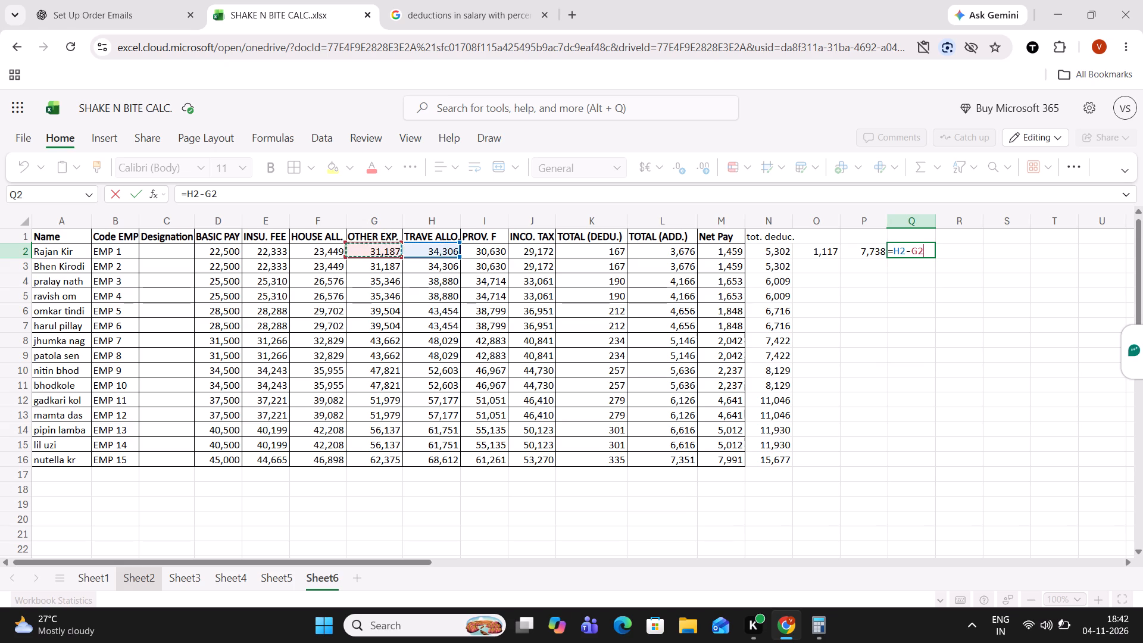
key(Return)
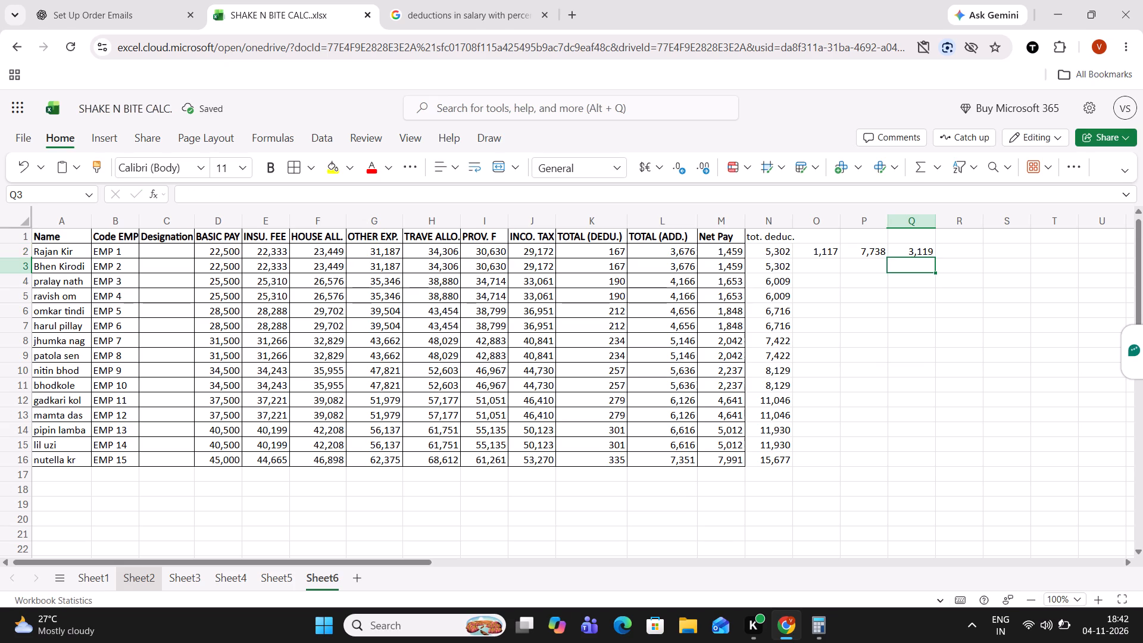
Fill the house allowance minus insurance fee formula from O2 down through O16.
click(820, 243)
drag(823, 249, 843, 259)
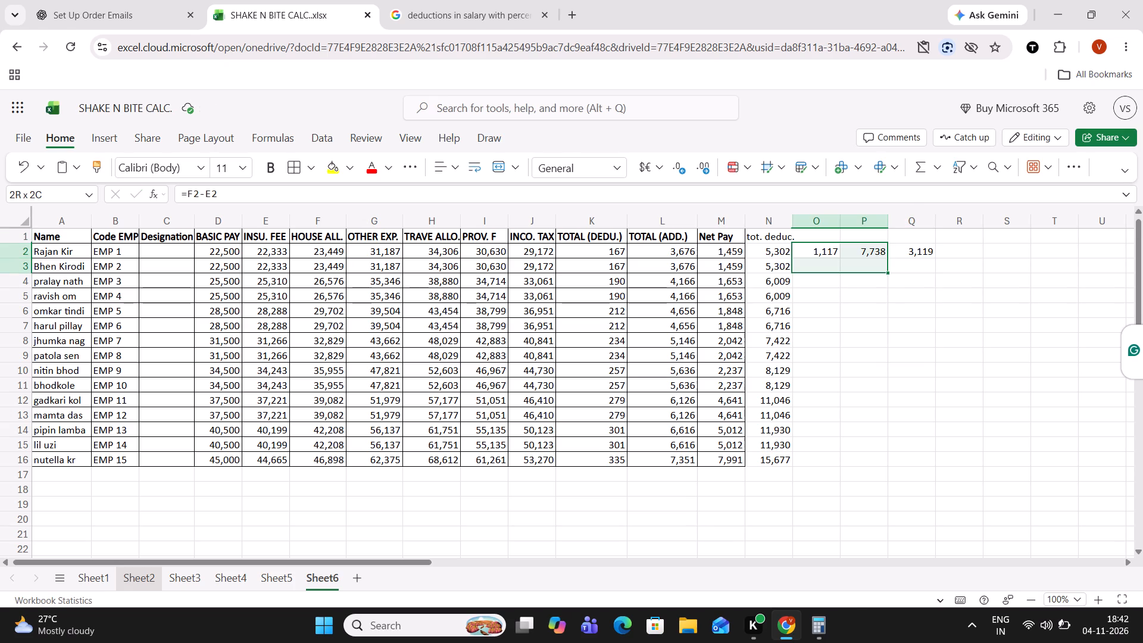
click(831, 253)
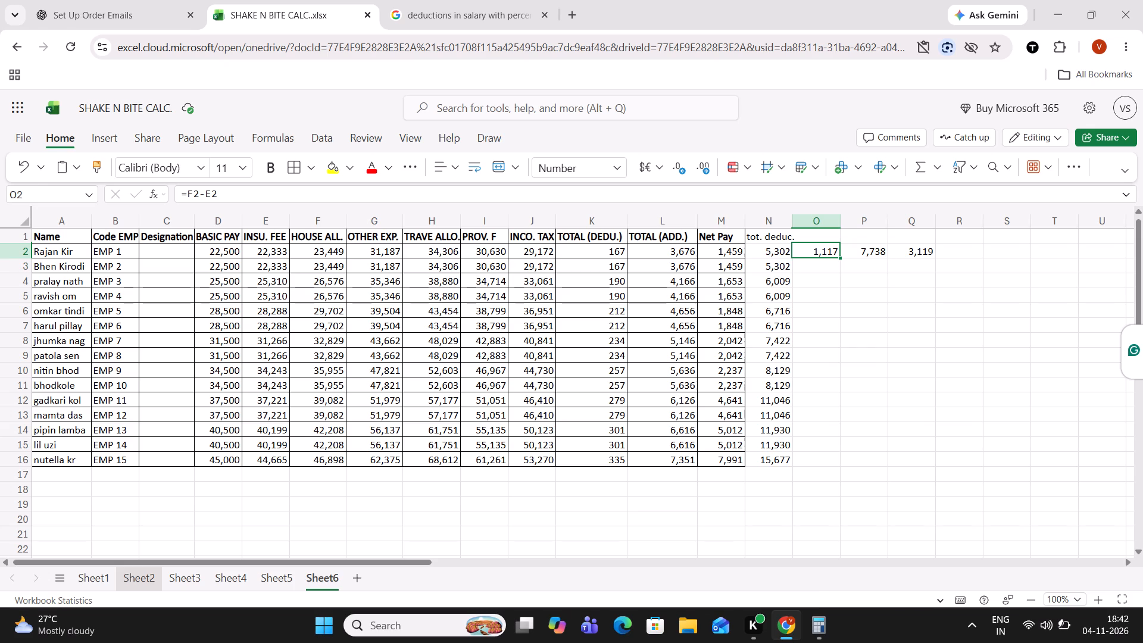
drag(839, 258, 831, 457)
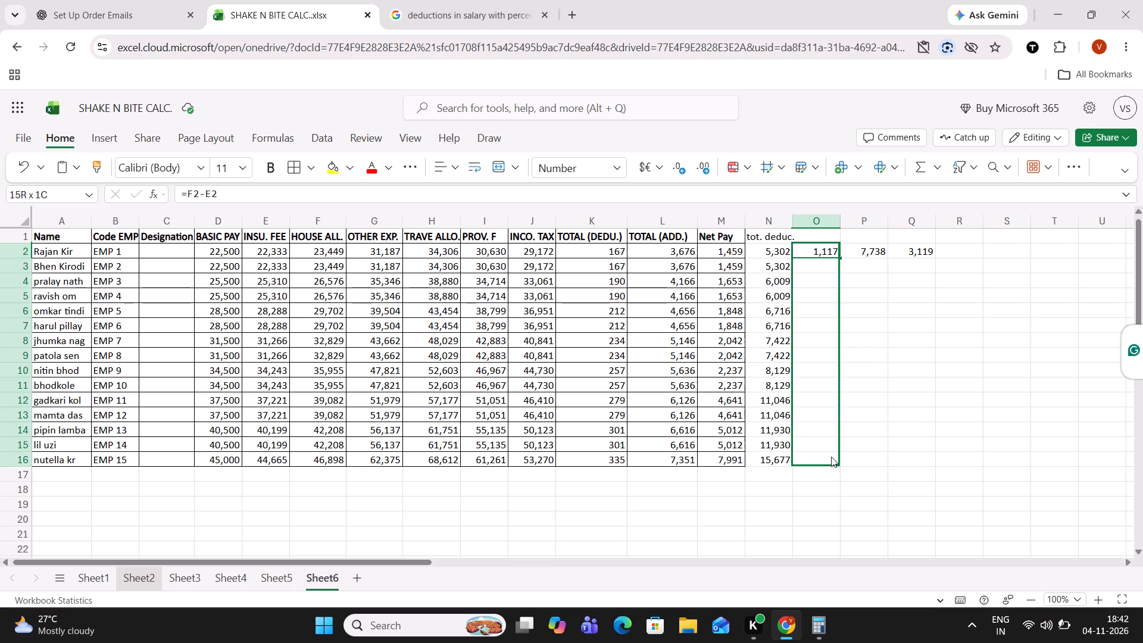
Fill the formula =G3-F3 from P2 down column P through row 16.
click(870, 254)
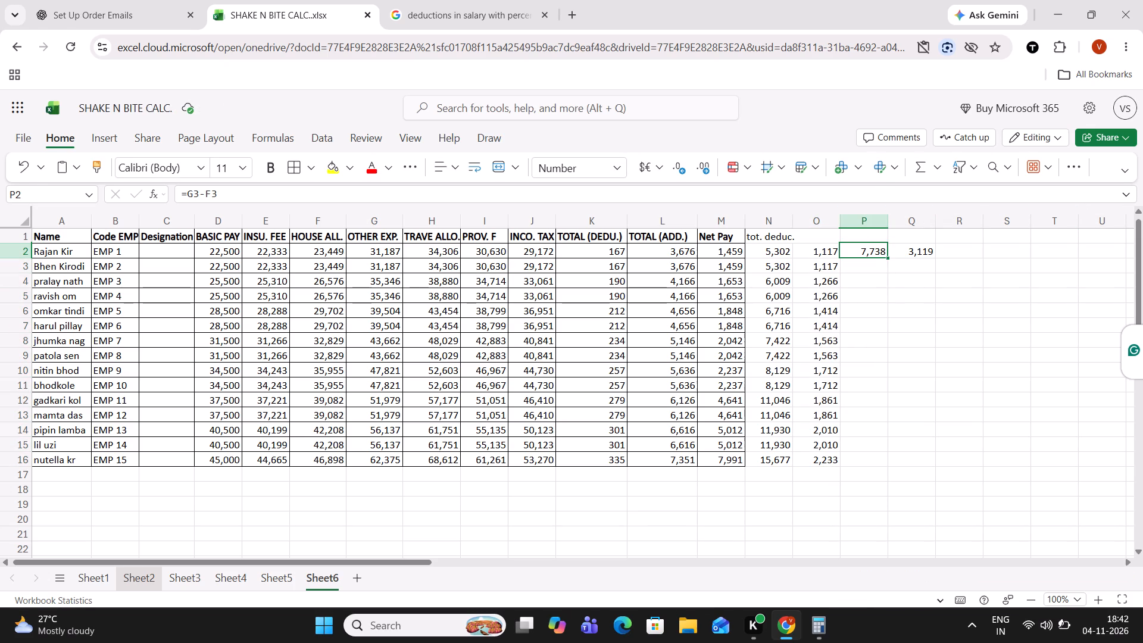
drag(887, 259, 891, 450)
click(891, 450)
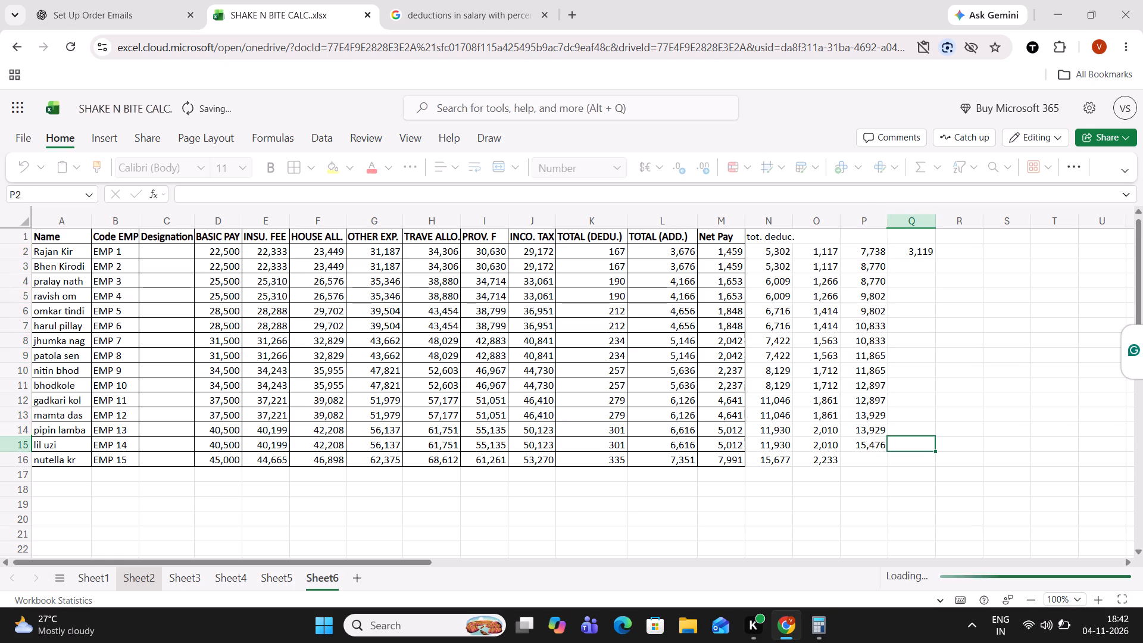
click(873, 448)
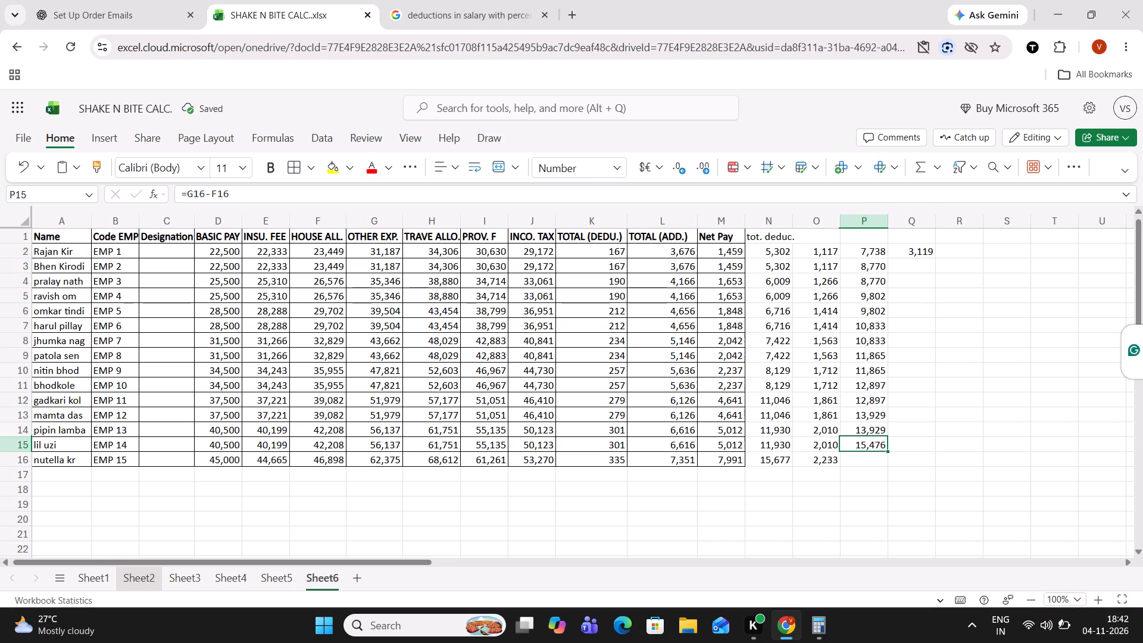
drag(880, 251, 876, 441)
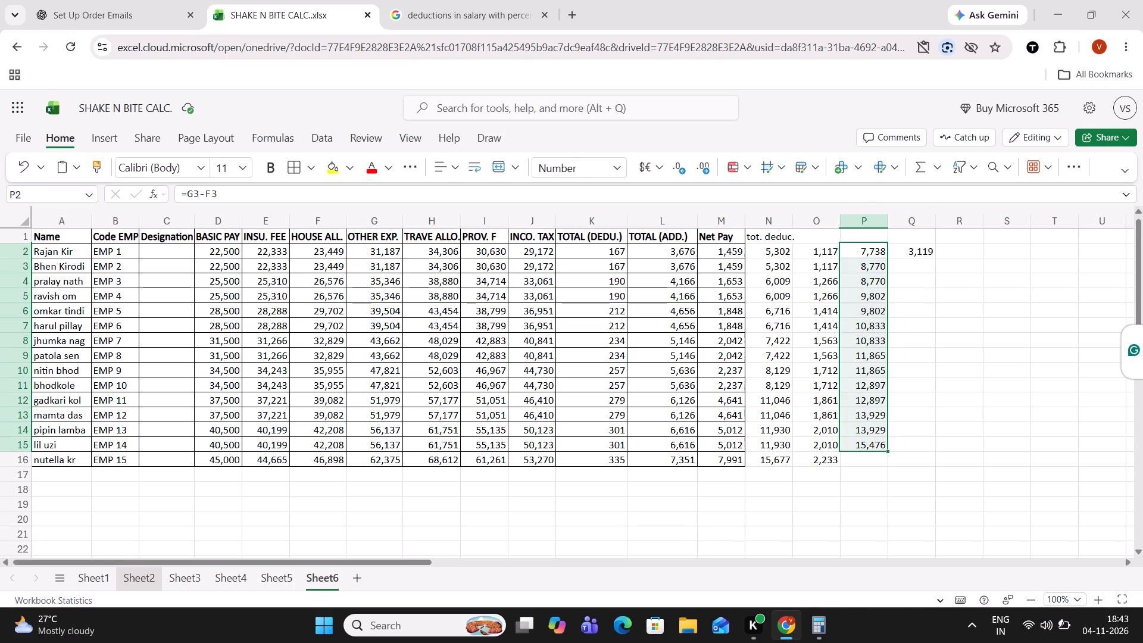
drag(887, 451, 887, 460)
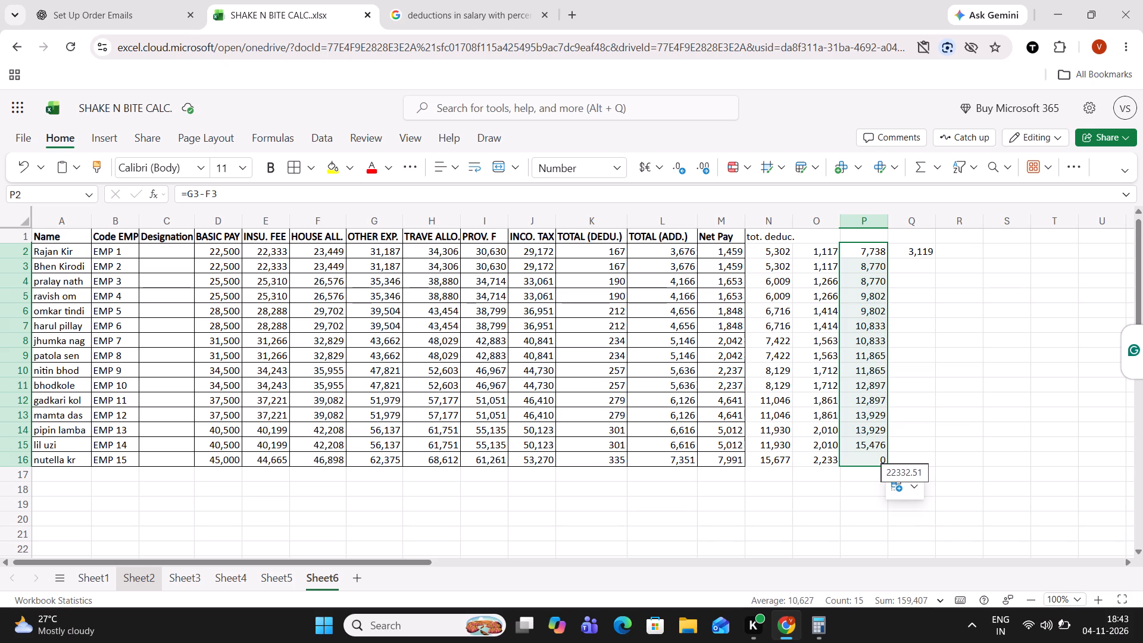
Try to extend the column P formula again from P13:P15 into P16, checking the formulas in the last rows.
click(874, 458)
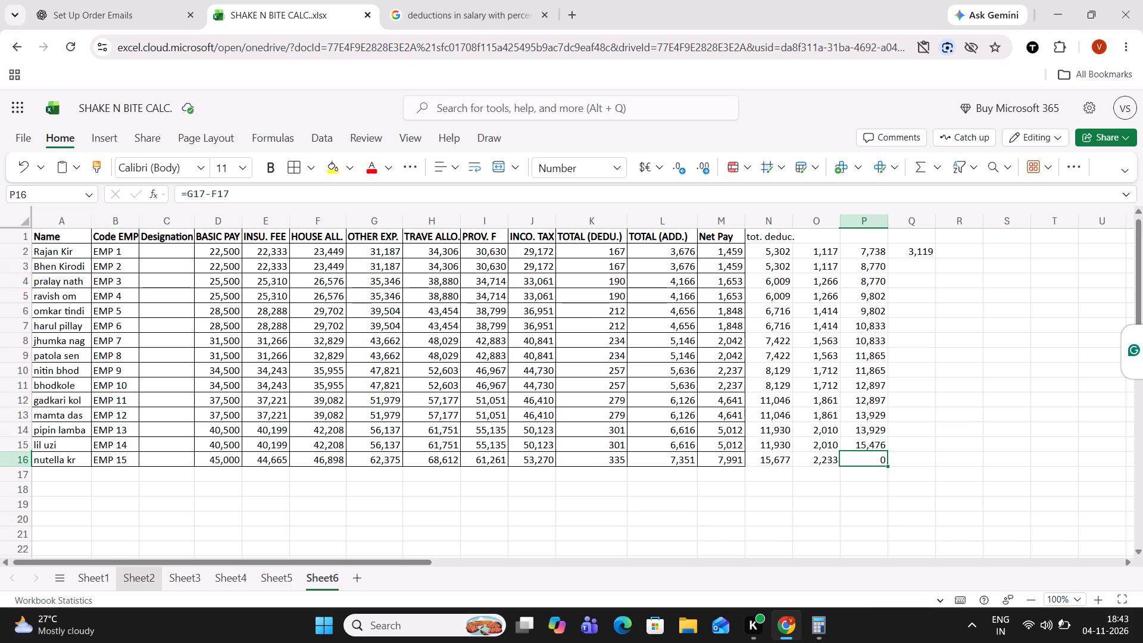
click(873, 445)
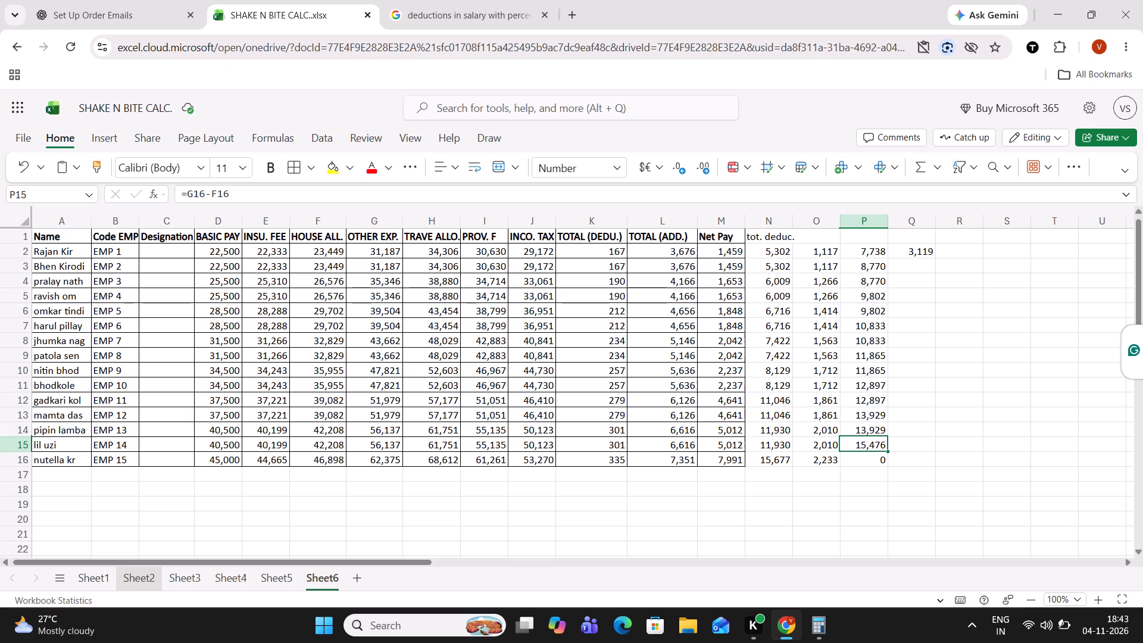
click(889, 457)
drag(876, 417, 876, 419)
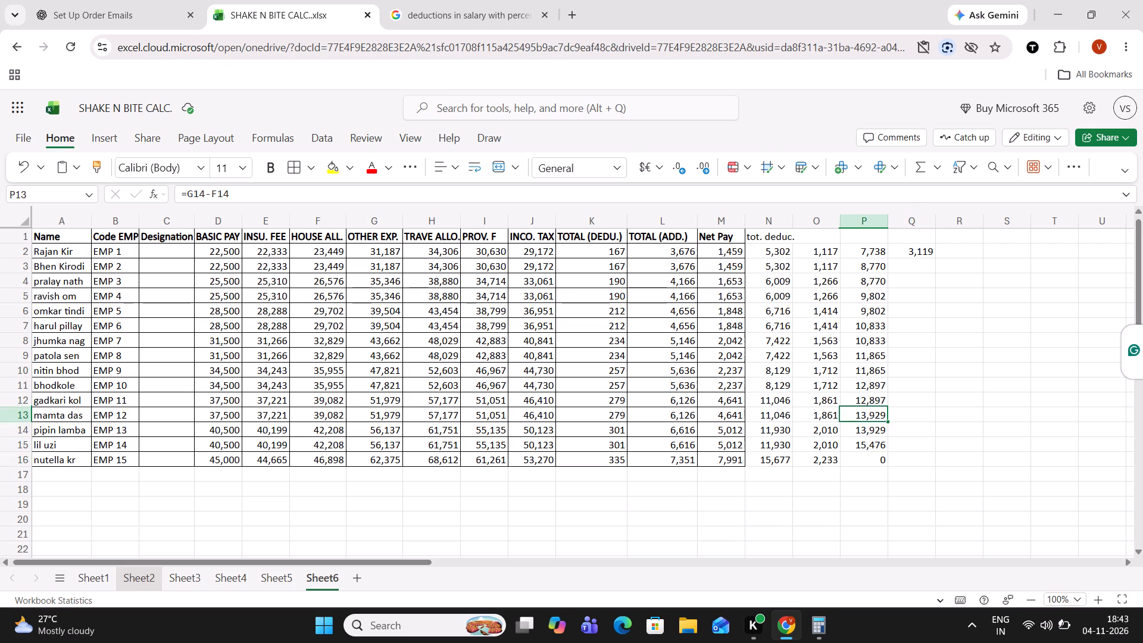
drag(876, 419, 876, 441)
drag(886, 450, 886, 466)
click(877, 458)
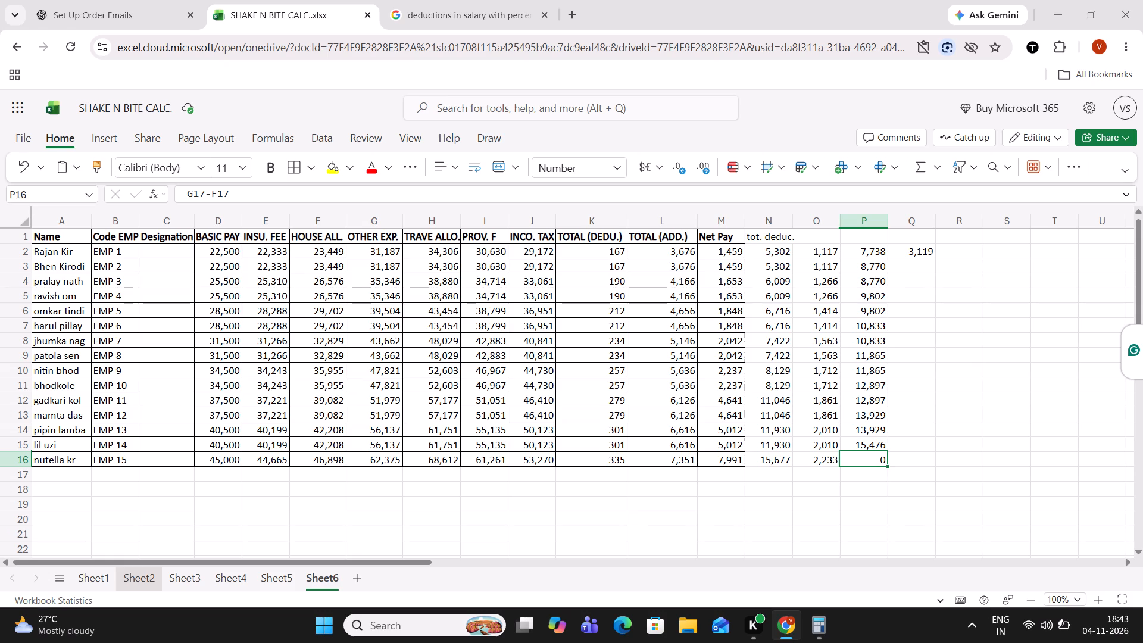
Correct the formula in P2 to =G2-F2 so it uses row 2 values.
click(877, 257)
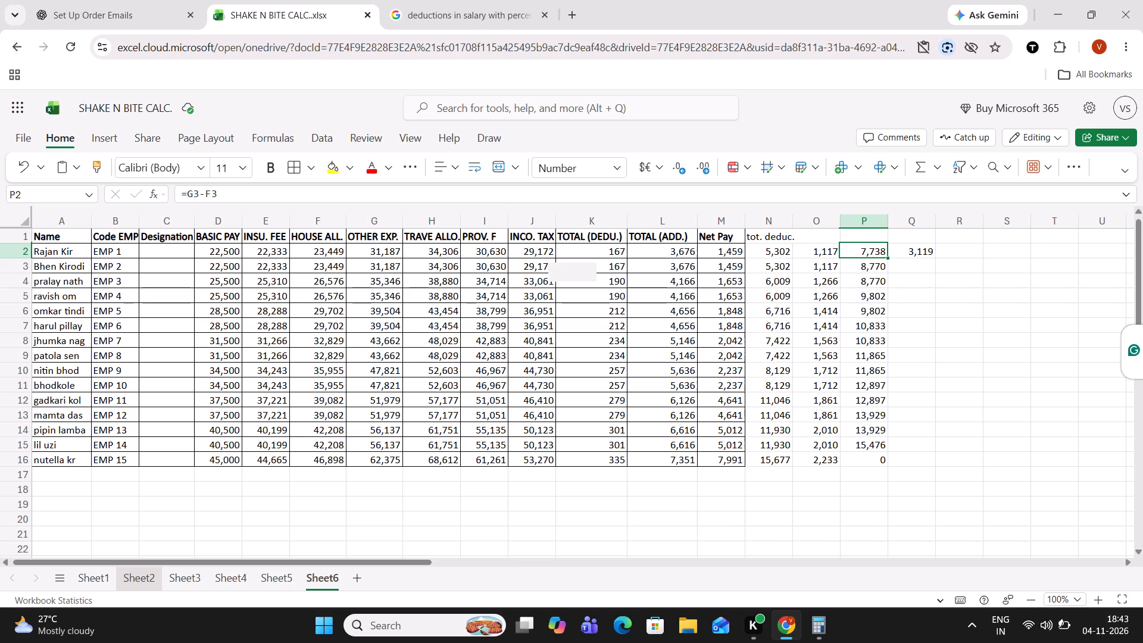
click(197, 195)
key(BackSpace)
key(2)
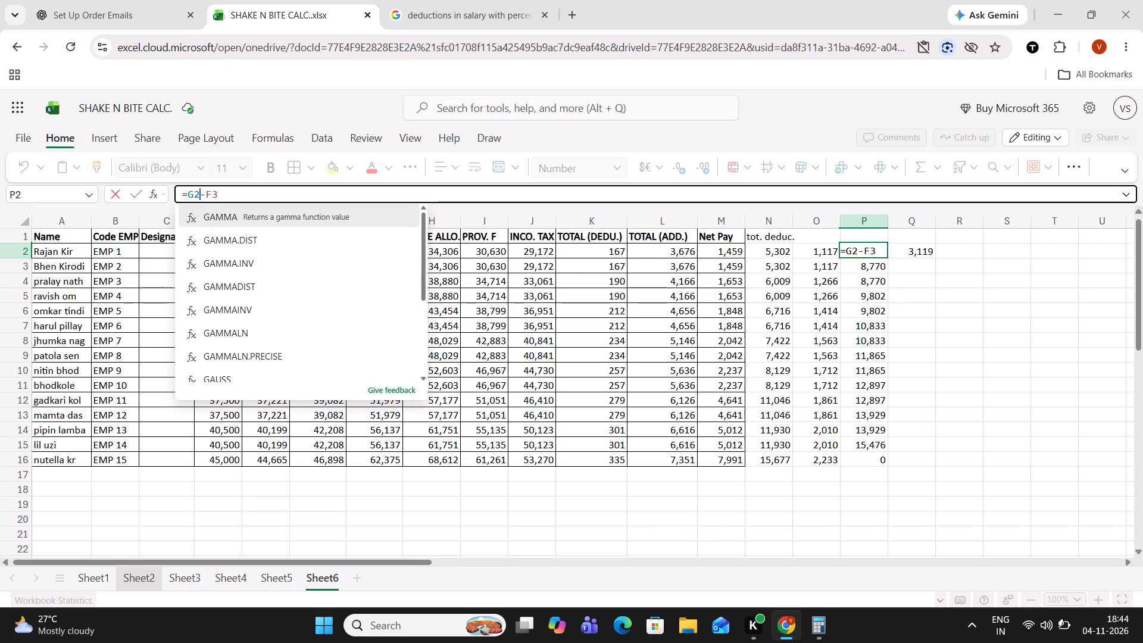
click(222, 196)
key(BackSpace)
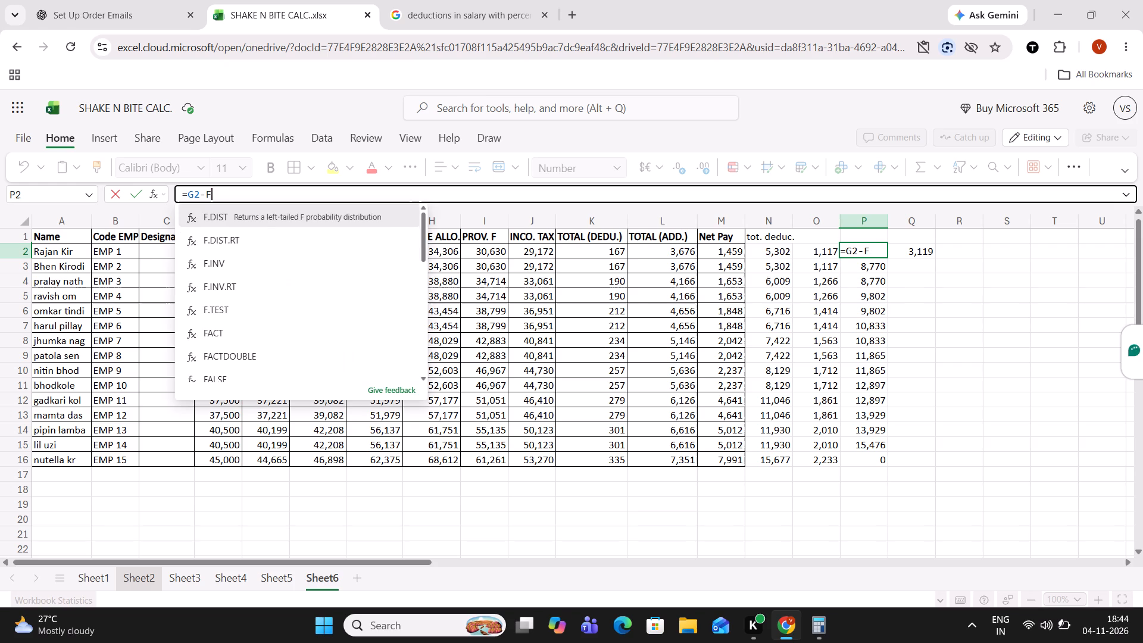
key(2)
key(Return)
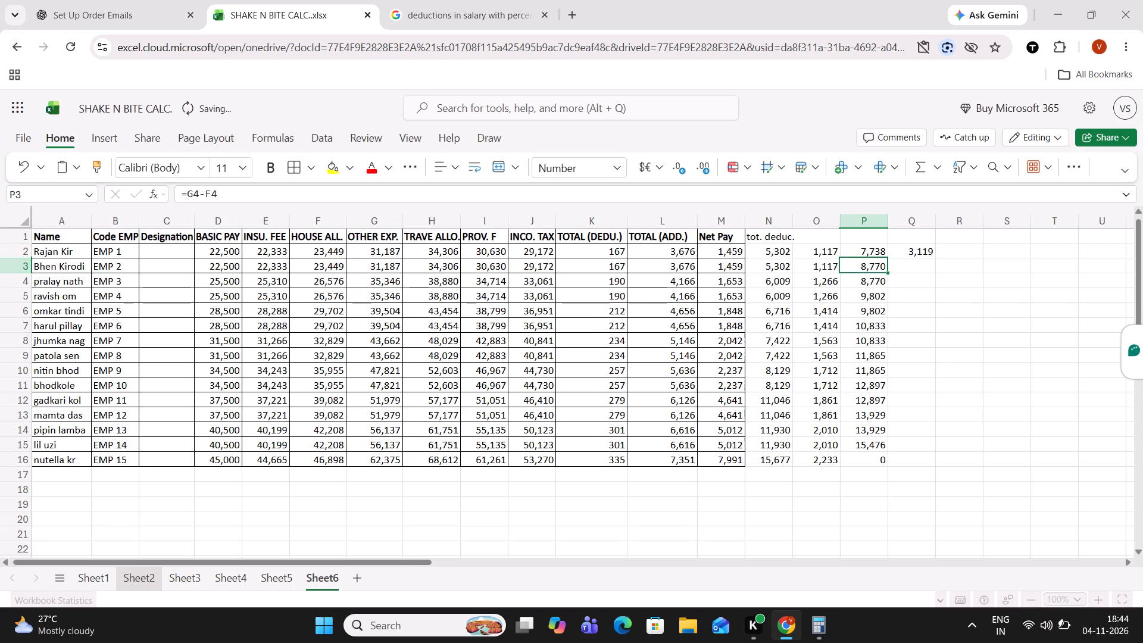
Review the formulas in rows 2 and 3 of columns N, O and P.
click(823, 251)
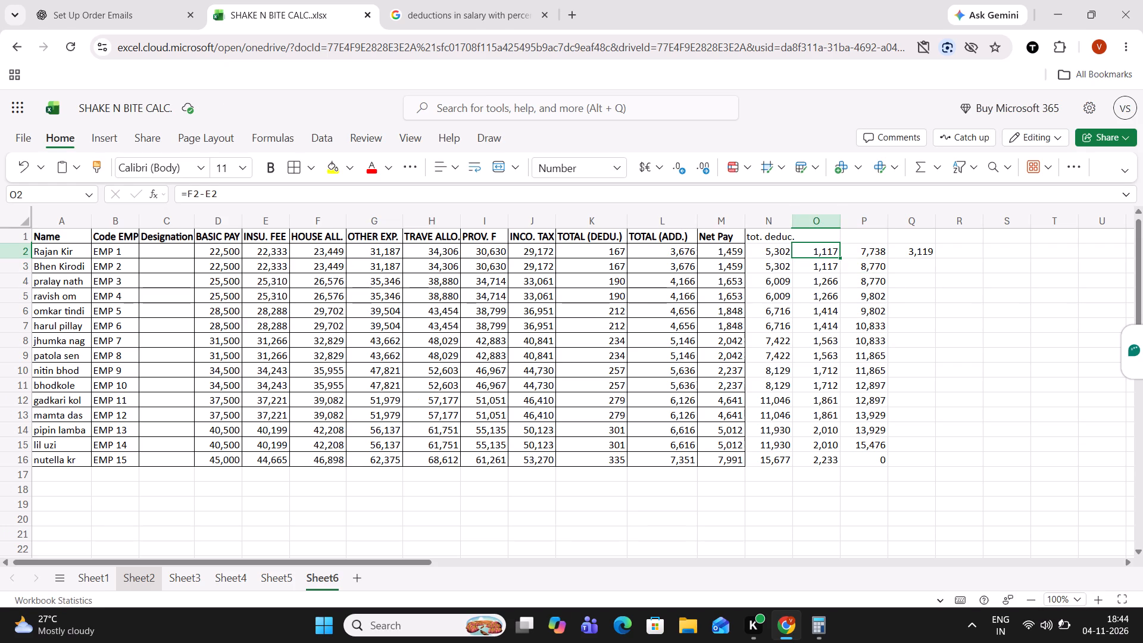
click(784, 253)
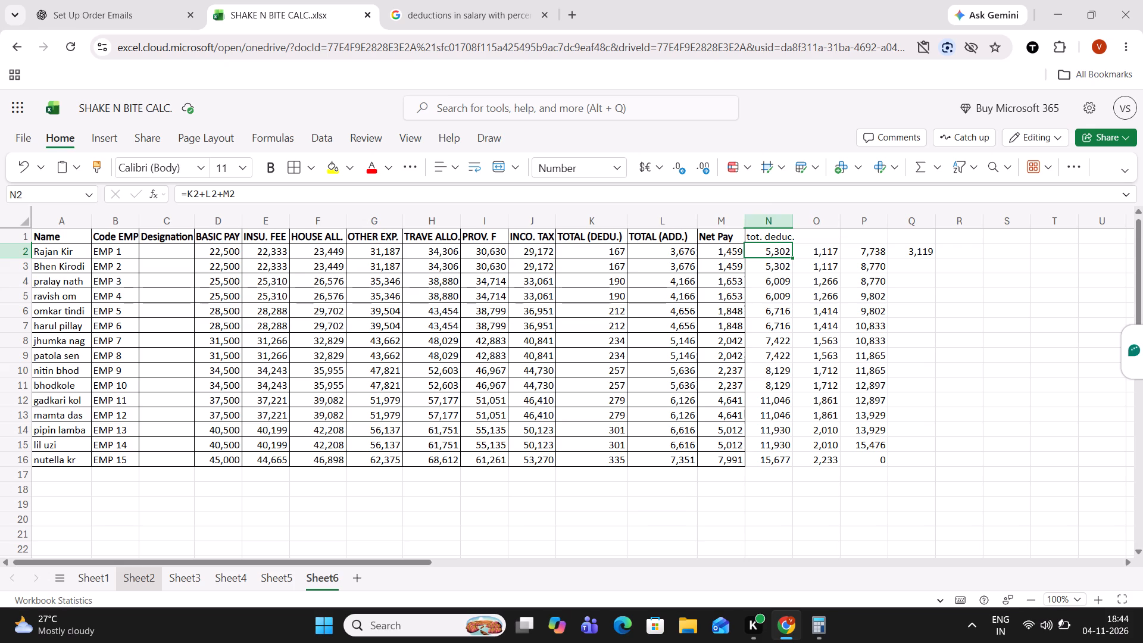
click(938, 252)
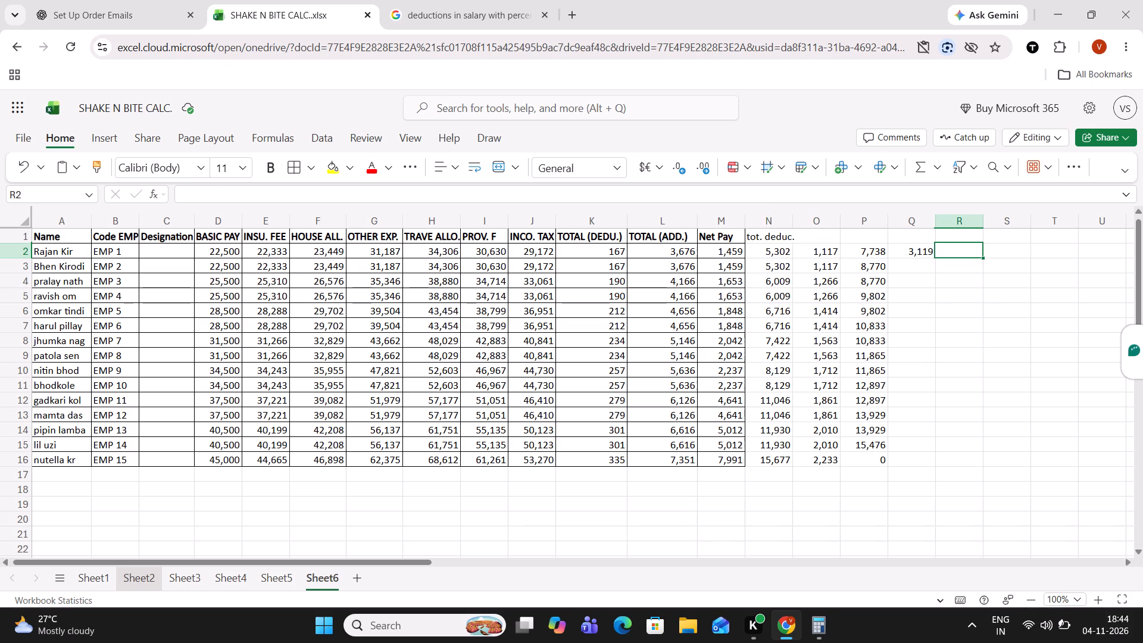
click(785, 250)
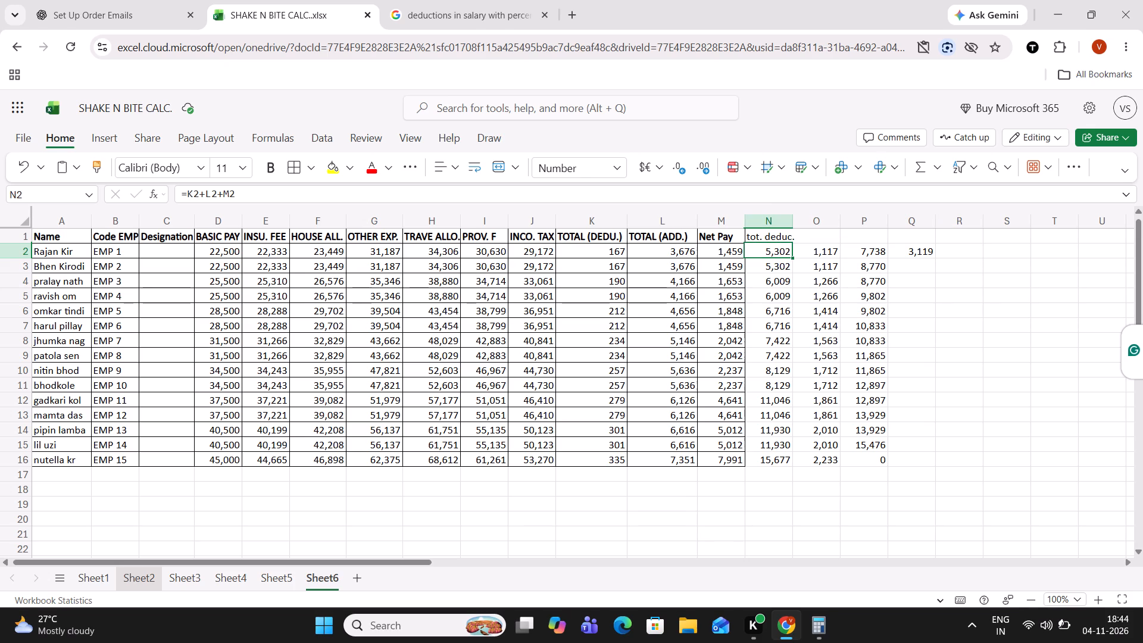
click(783, 267)
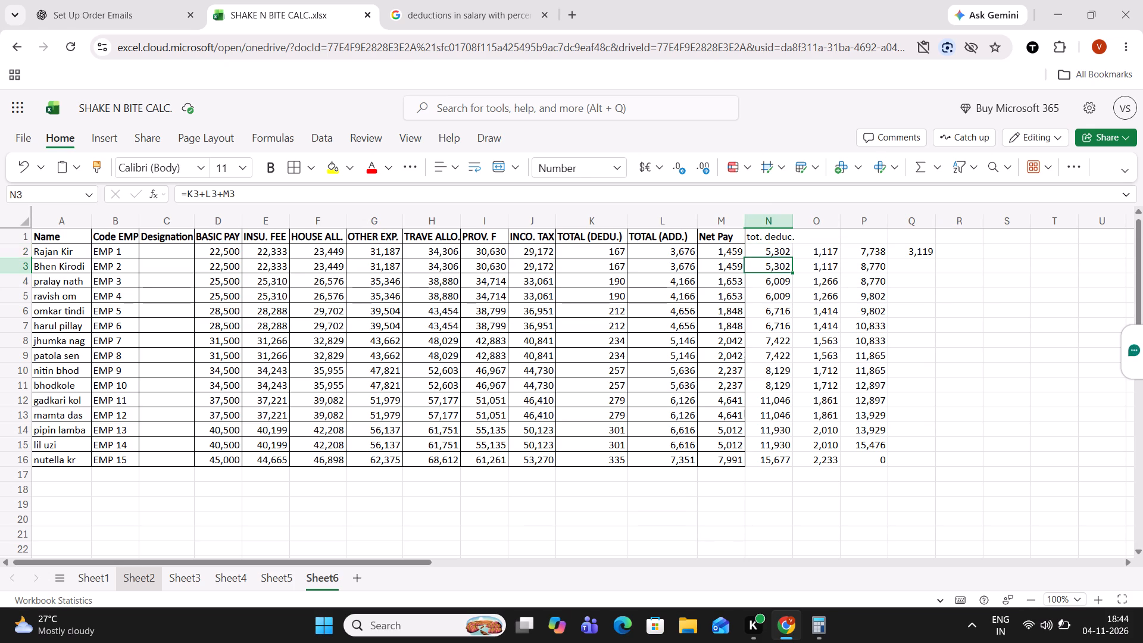
click(816, 254)
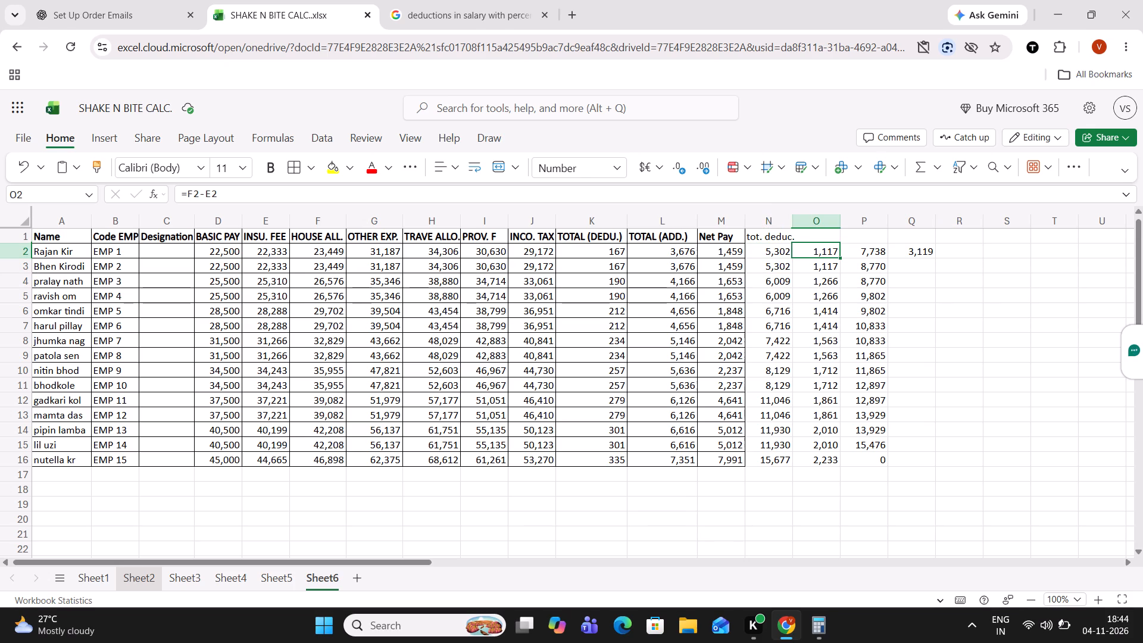
click(828, 264)
click(828, 251)
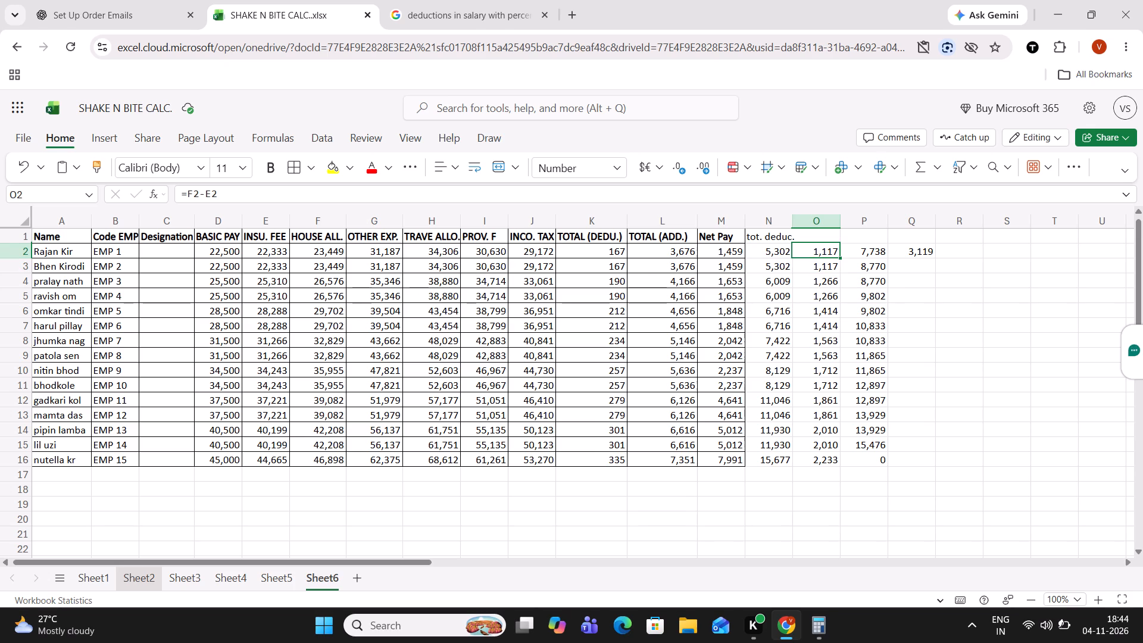
click(859, 253)
click(871, 268)
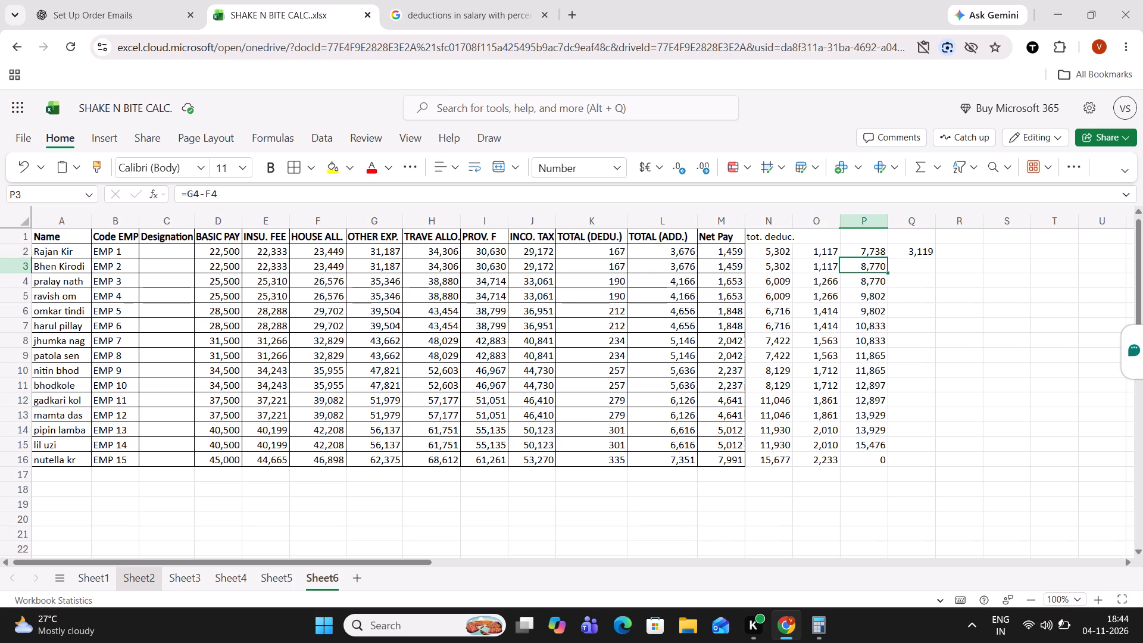
Fill the formula =G2-F2 from P2 down through P16.
click(878, 253)
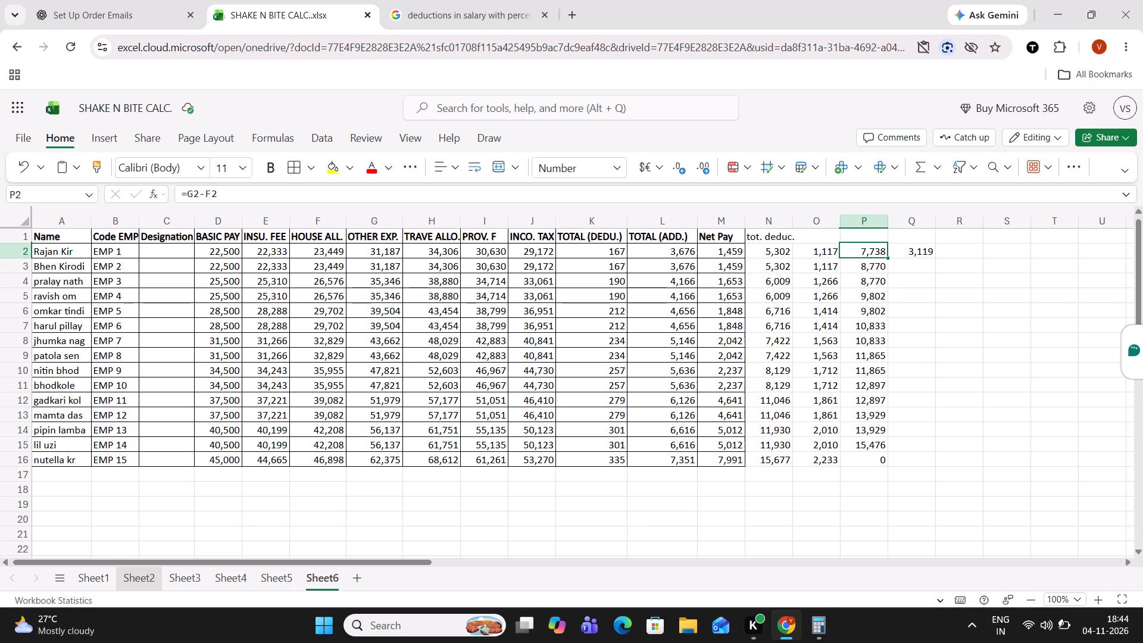
drag(886, 258, 886, 461)
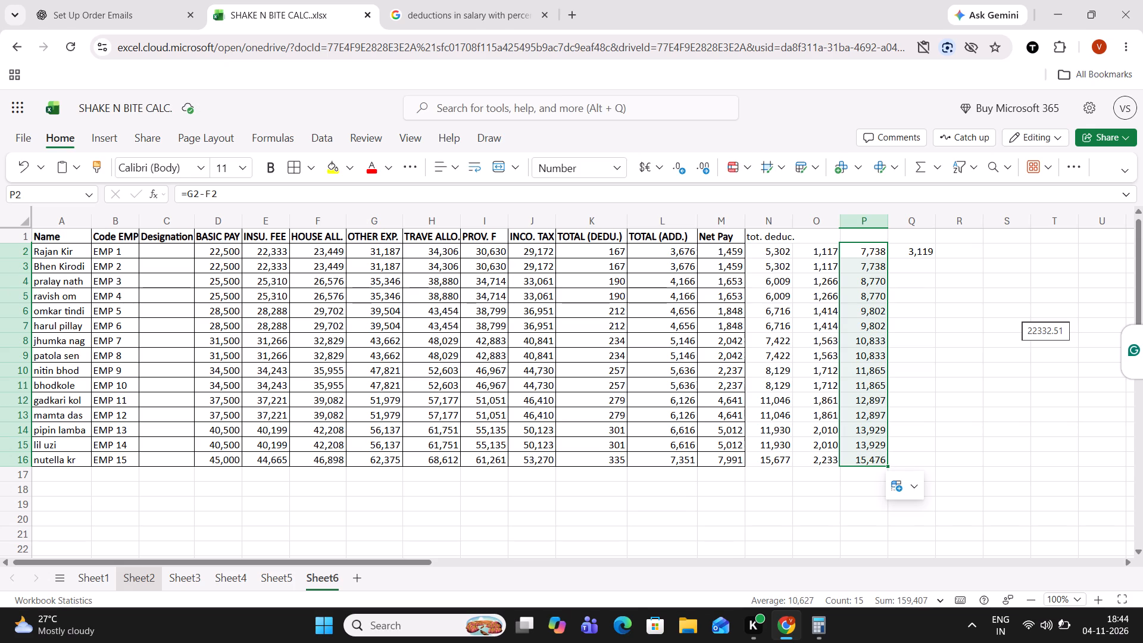
Delete the travel allowance minus other expenses formula from cell Q2.
click(930, 248)
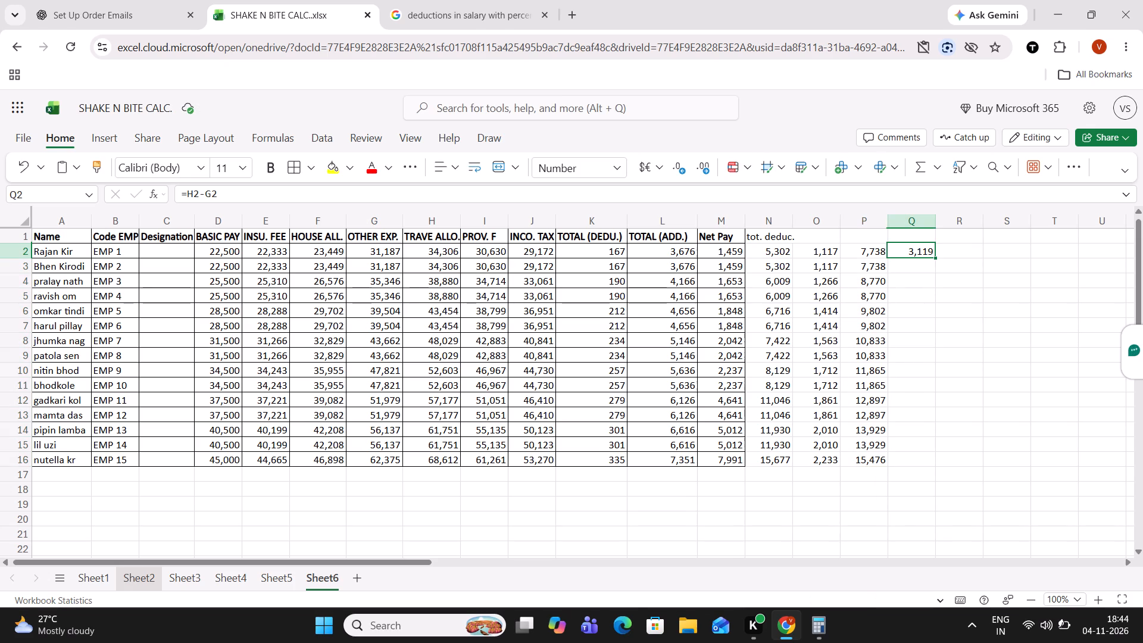
key(Delete)
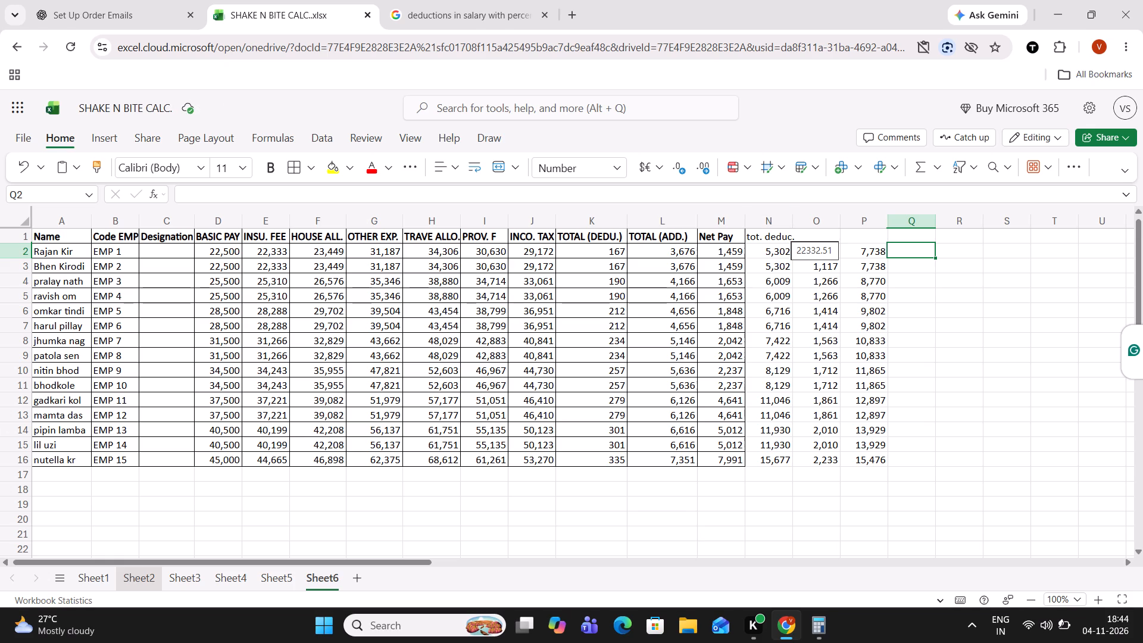
Copy the "TOTAL (DEDU.)" heading from K1 into Q1 and widen column Q to fit it.
click(585, 237)
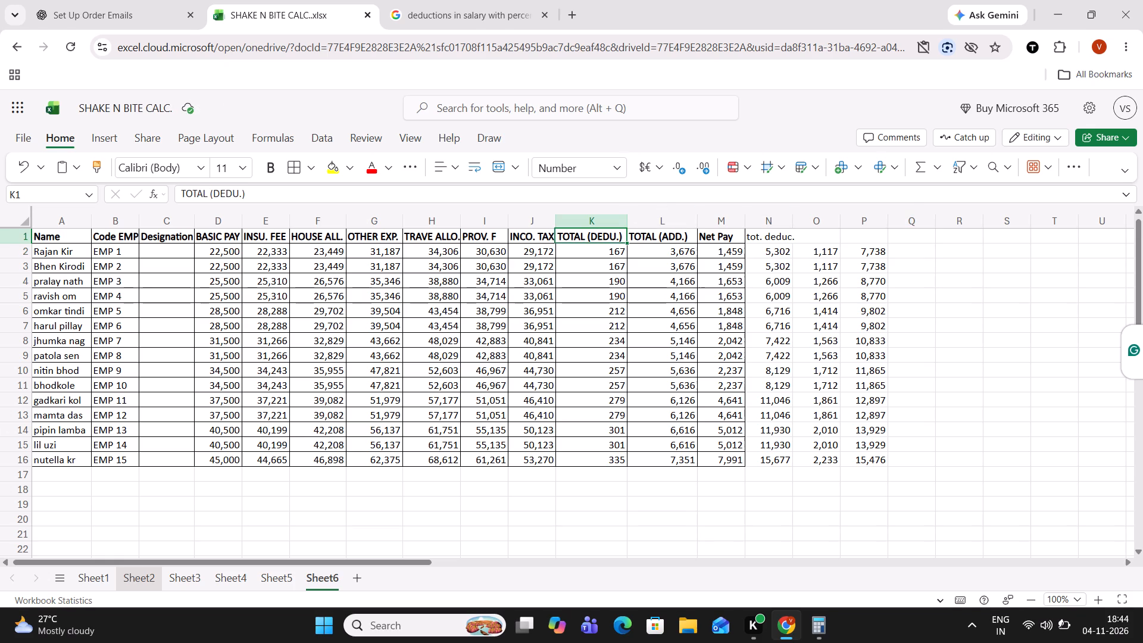
key(ctrl+c)
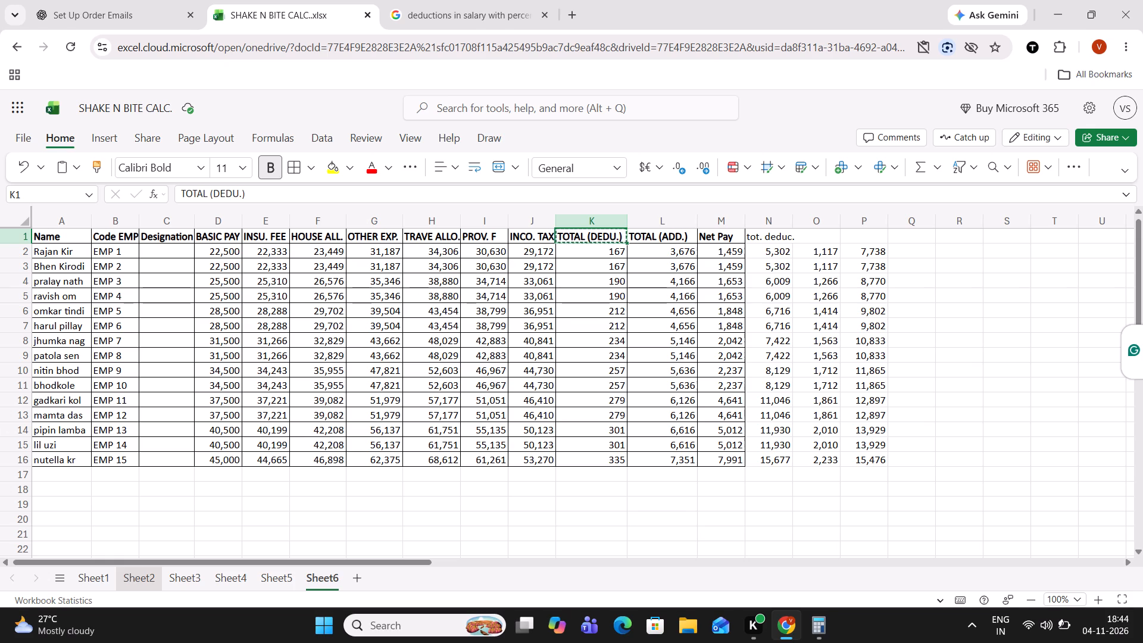
click(923, 235)
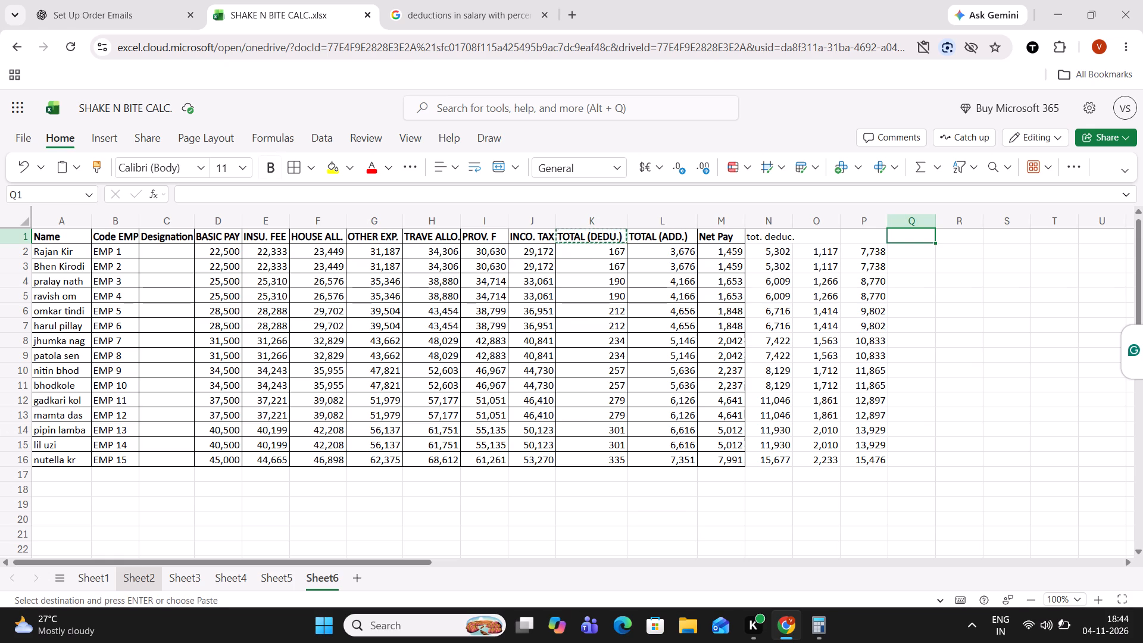
key(ctrl+v)
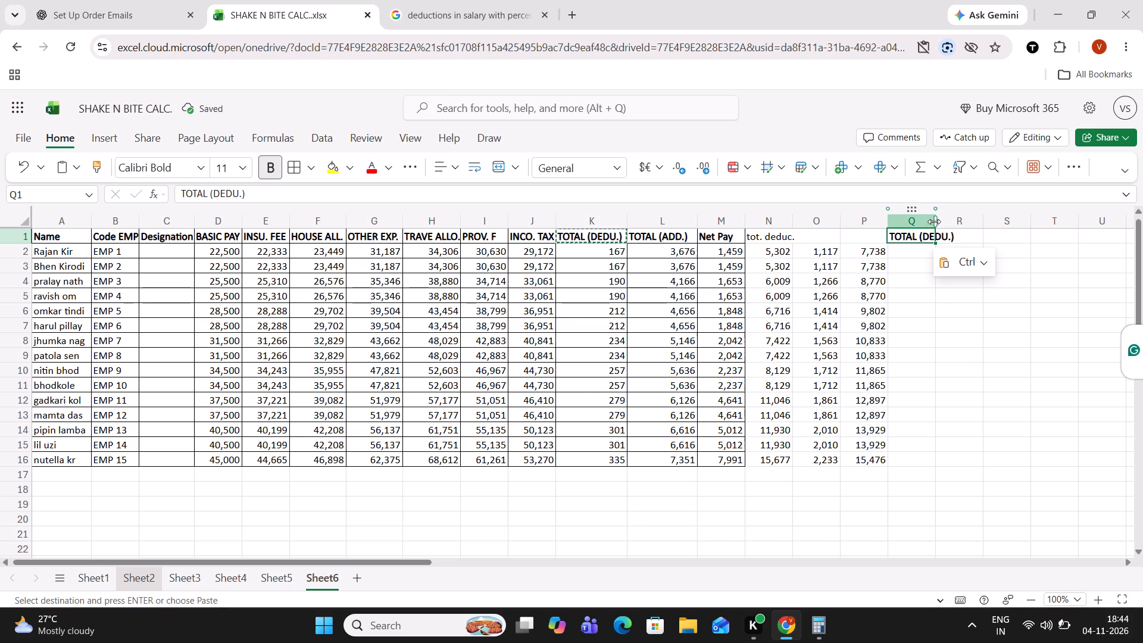
drag(936, 223, 958, 222)
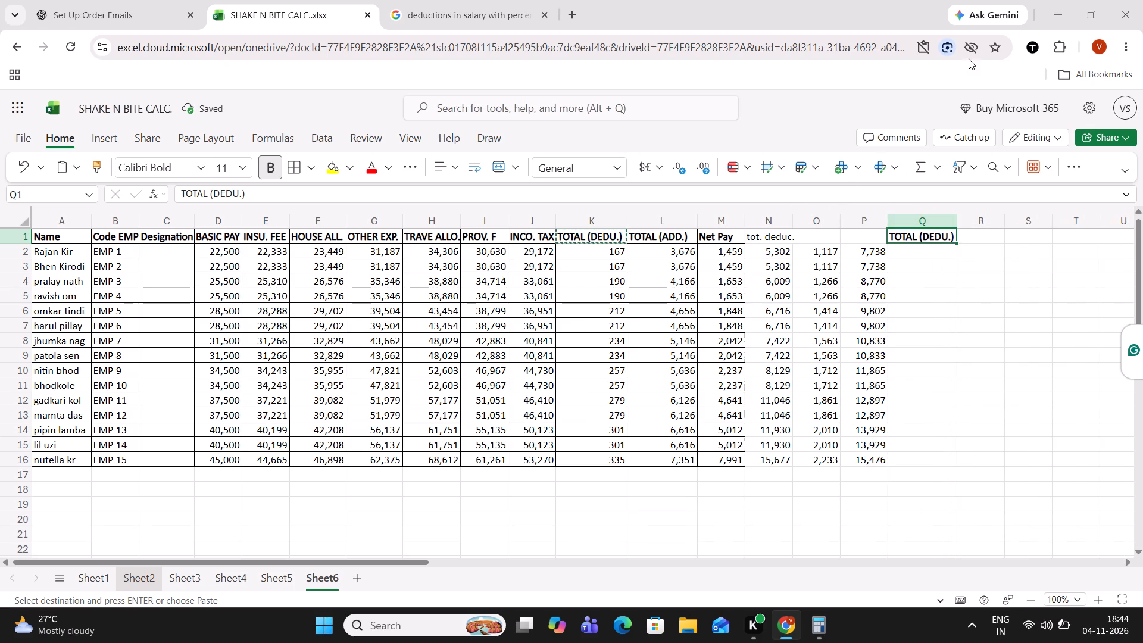
Copy the "TOTAL (ADD.)" heading from L1 into R1 and widen column R to fit it.
click(649, 236)
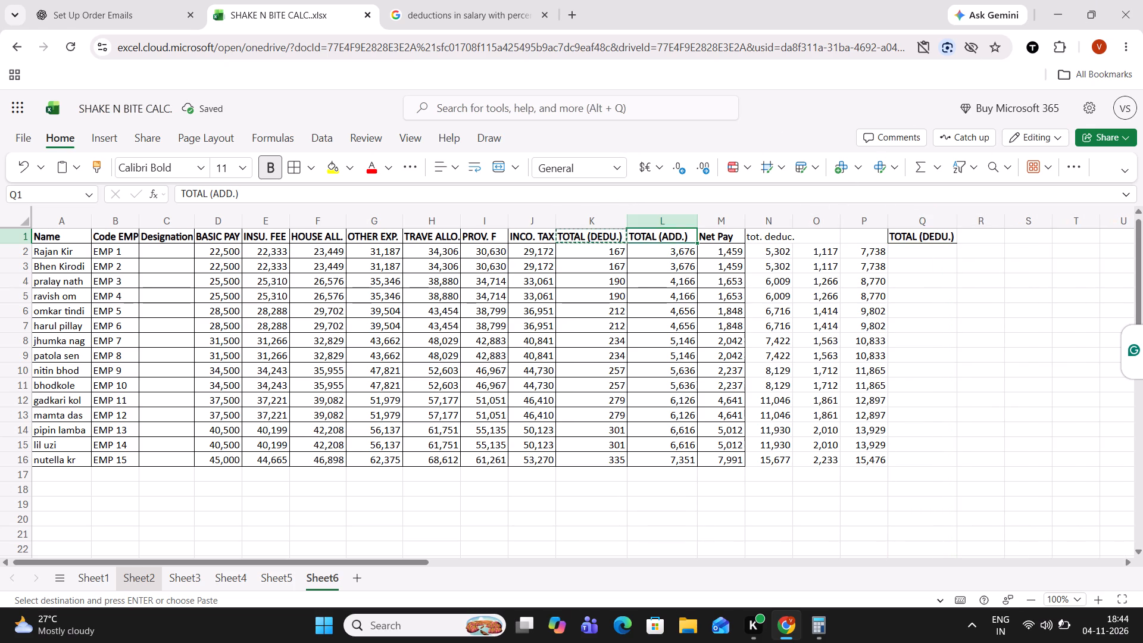
key(ctrl+c)
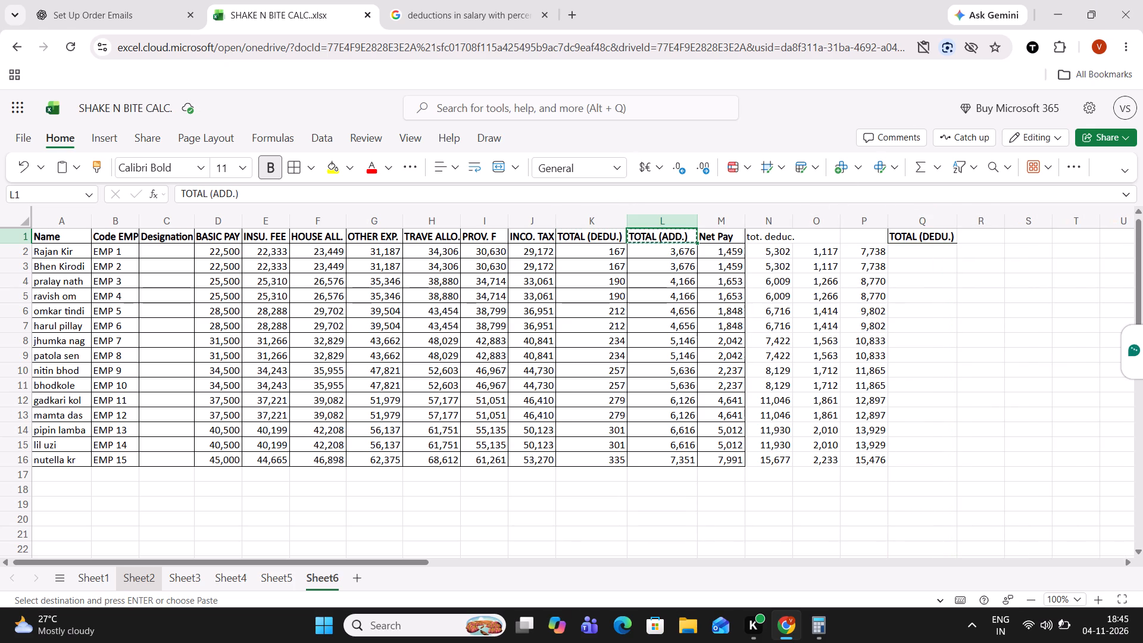
click(975, 232)
key(ctrl+v)
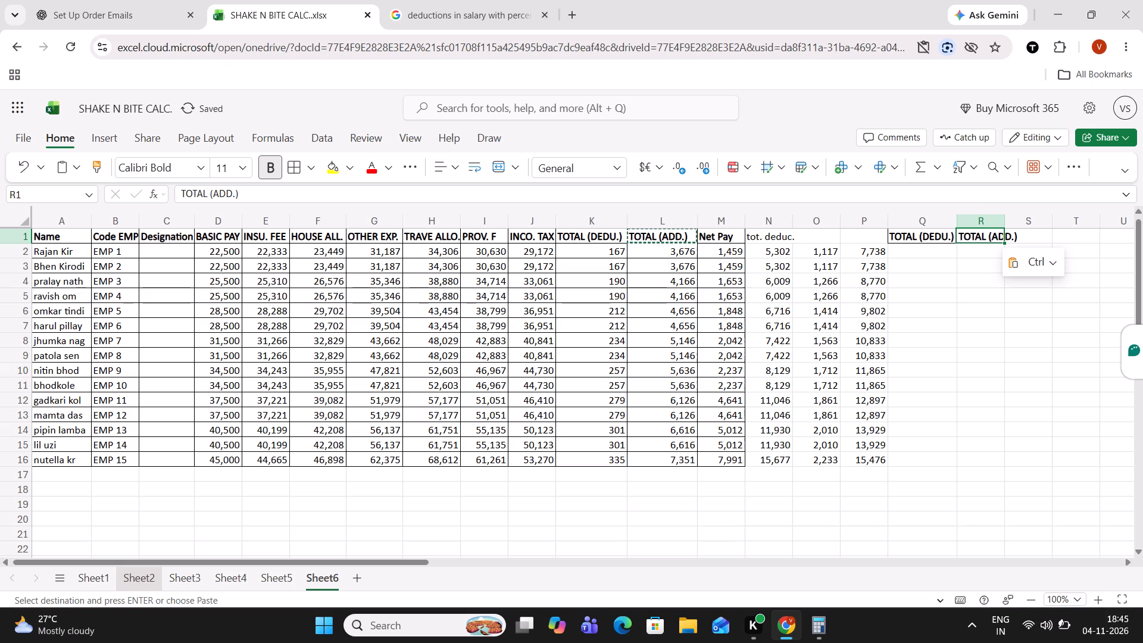
drag(1005, 220, 1017, 220)
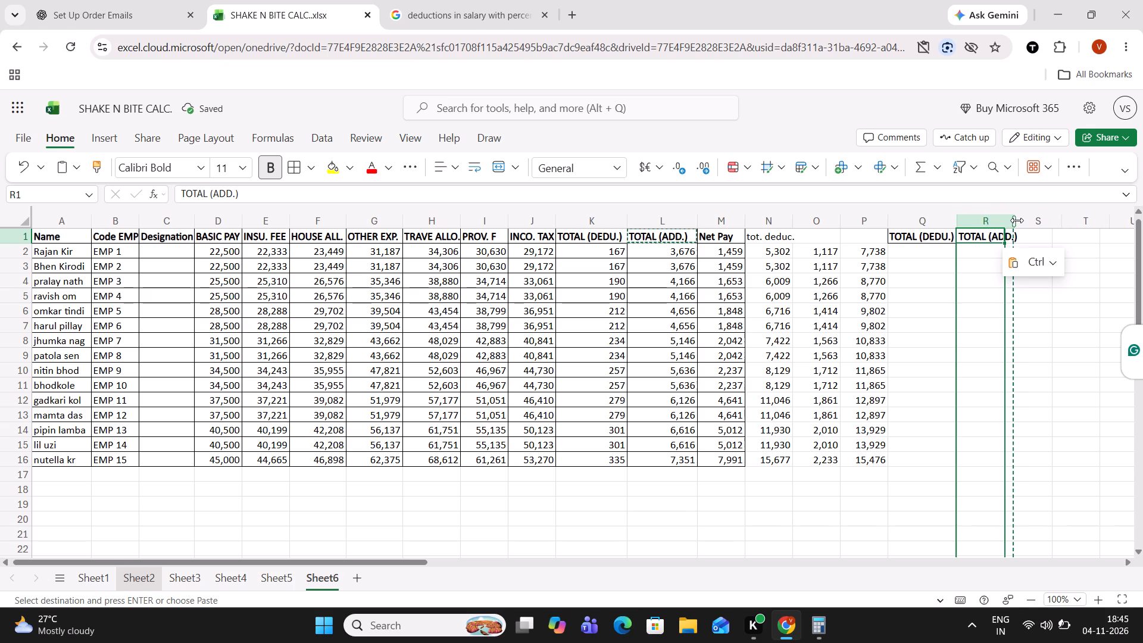
drag(1017, 220, 1020, 220)
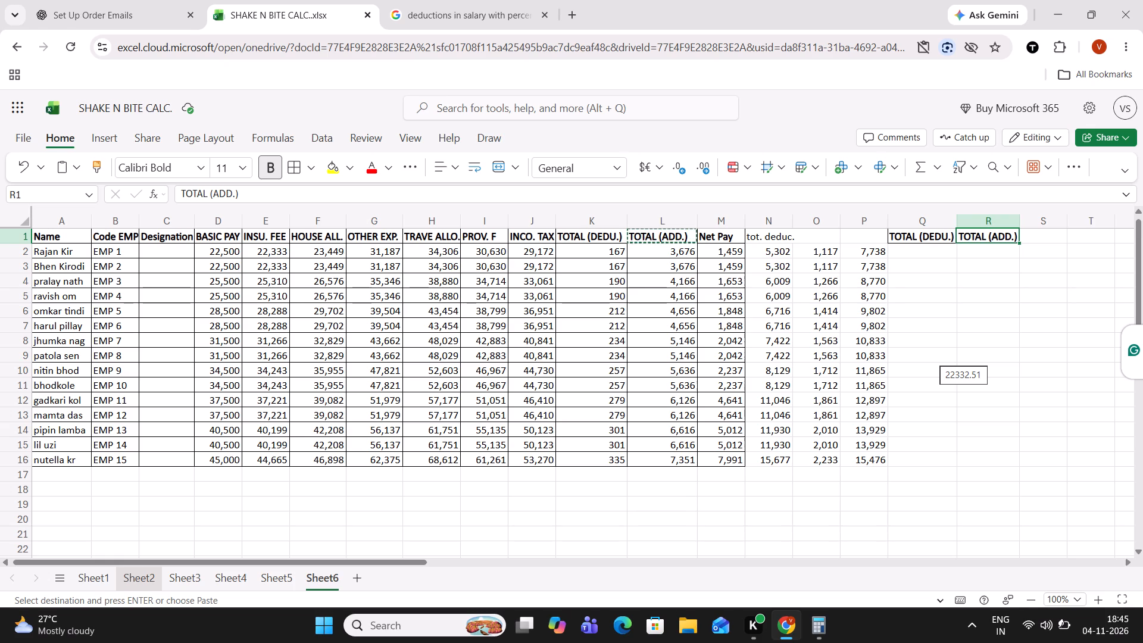
Replace the headings in K1 through N1 with "INS FEE", "PF", "IT" and "TOTAL DED".
click(614, 232)
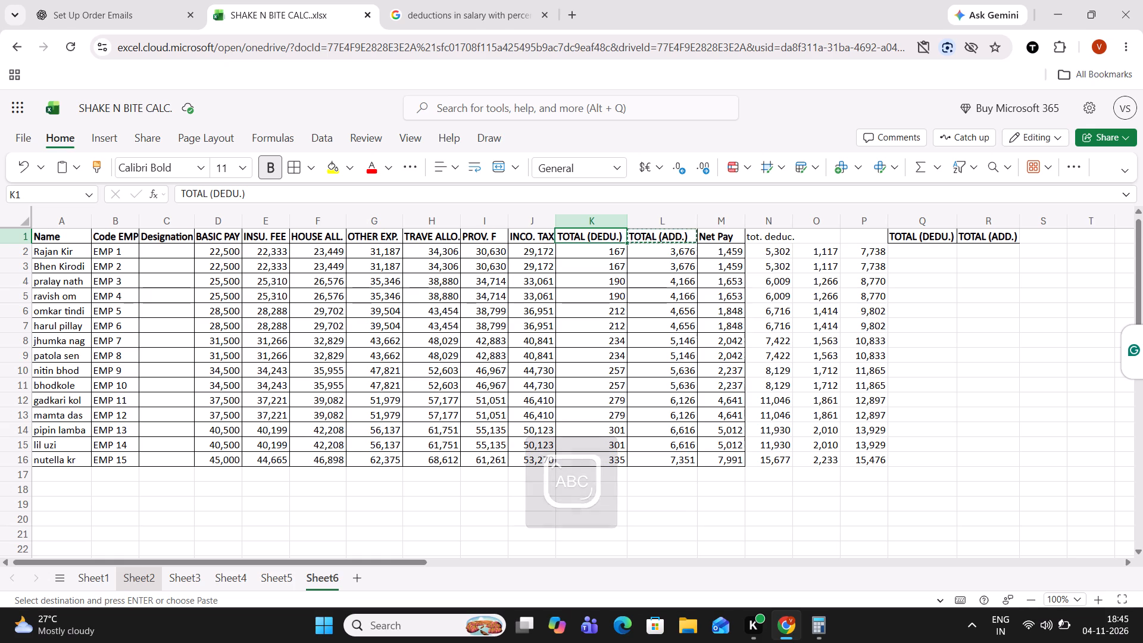
text(INS FEE)
click(669, 234)
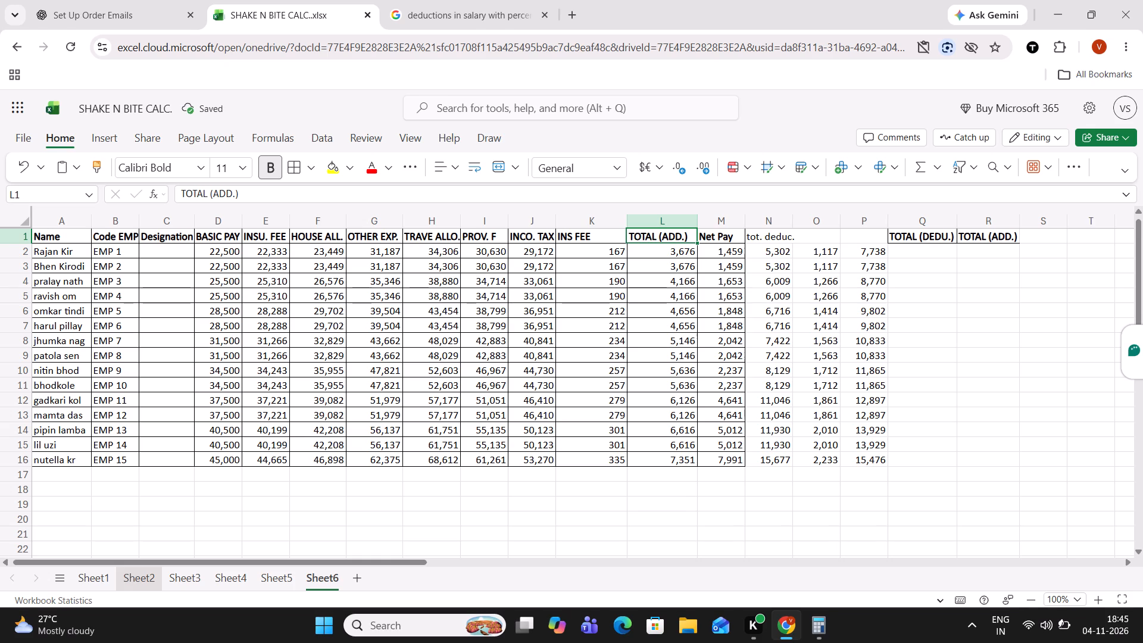
text(PF)
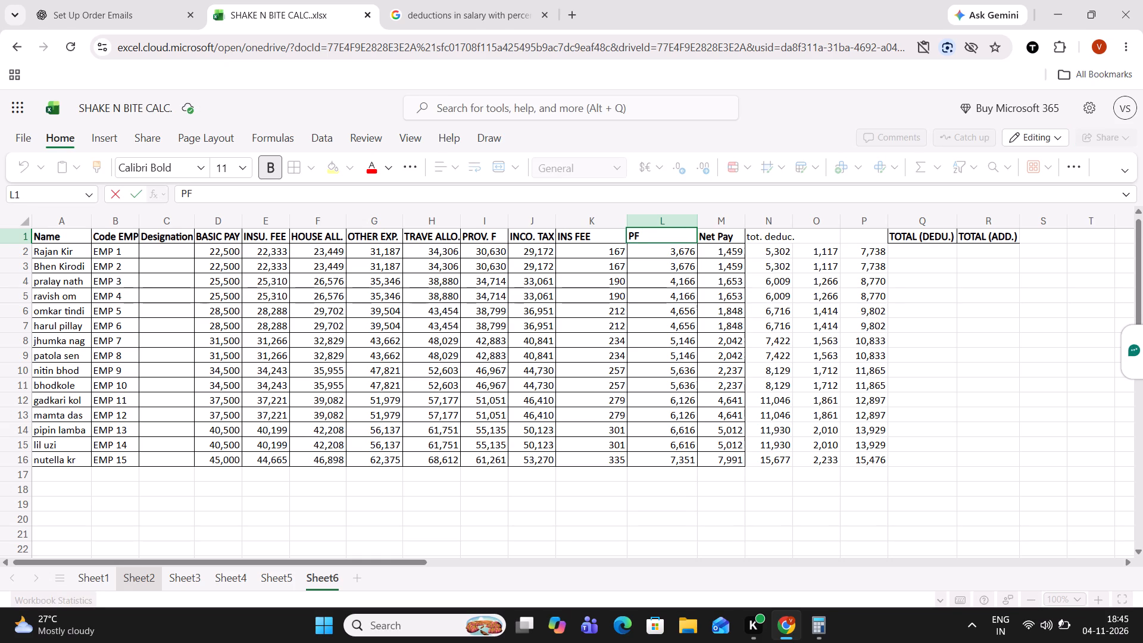
click(735, 238)
text(IT)
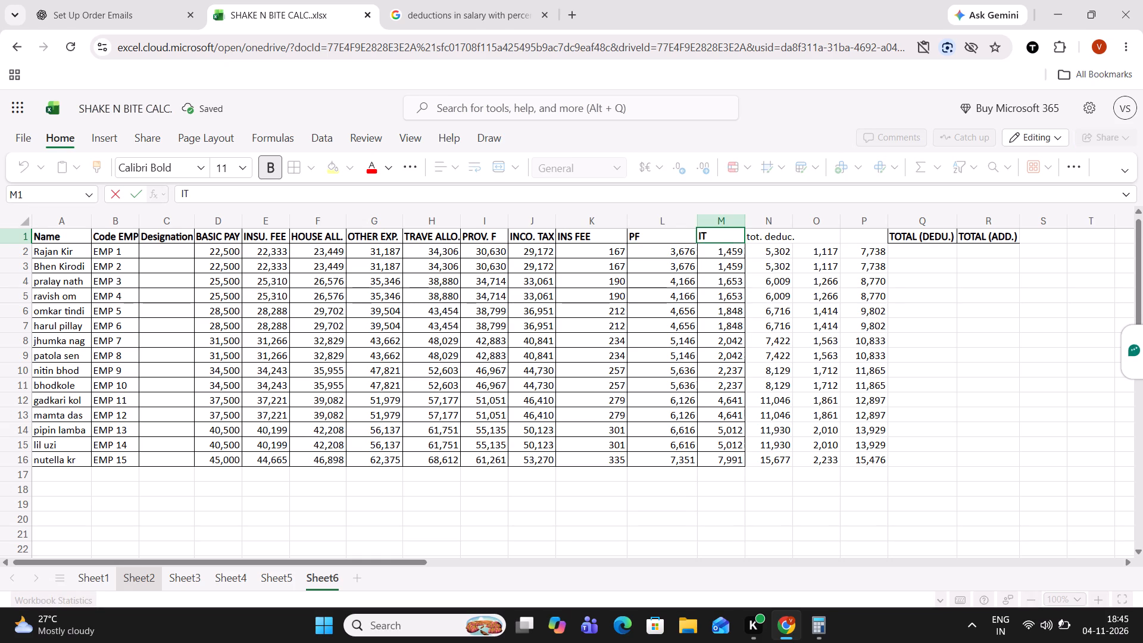
click(777, 235)
text(TOTAL D)
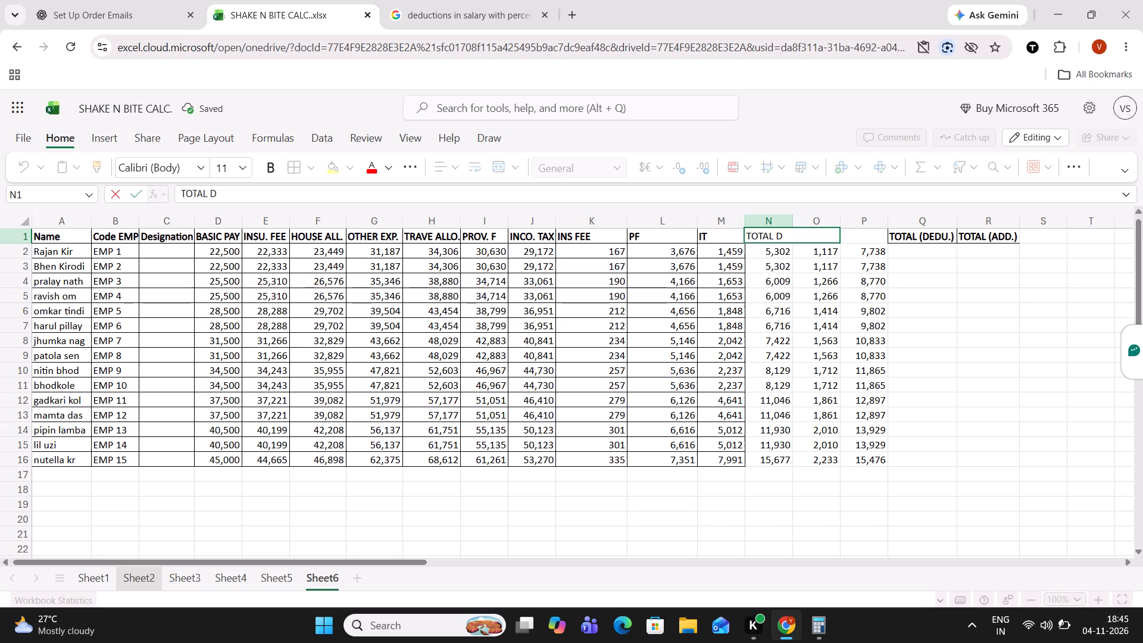
text(ED)
click(952, 285)
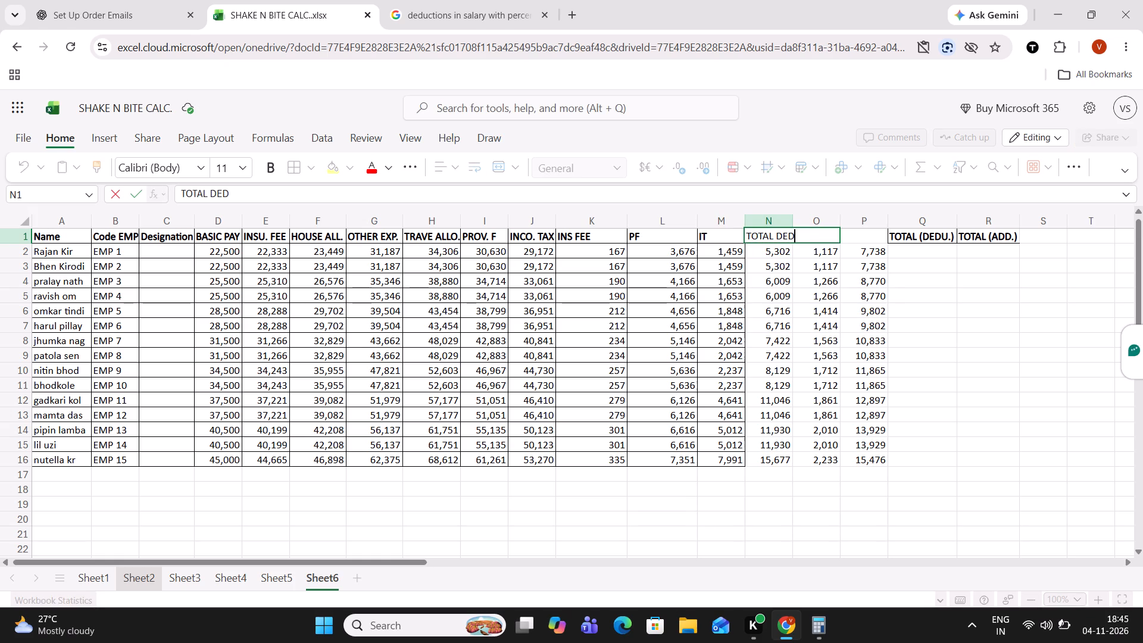
Enter the headings "HOUSE AL" in O1 and "OTHER EXP" in P1.
click(835, 240)
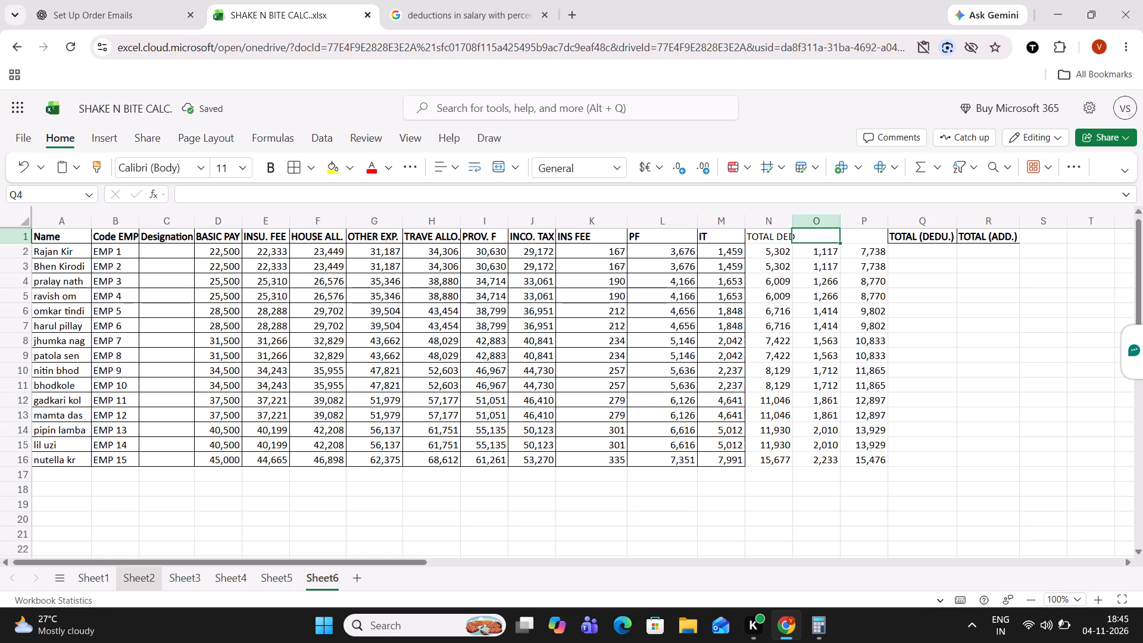
text(HOUSE AL)
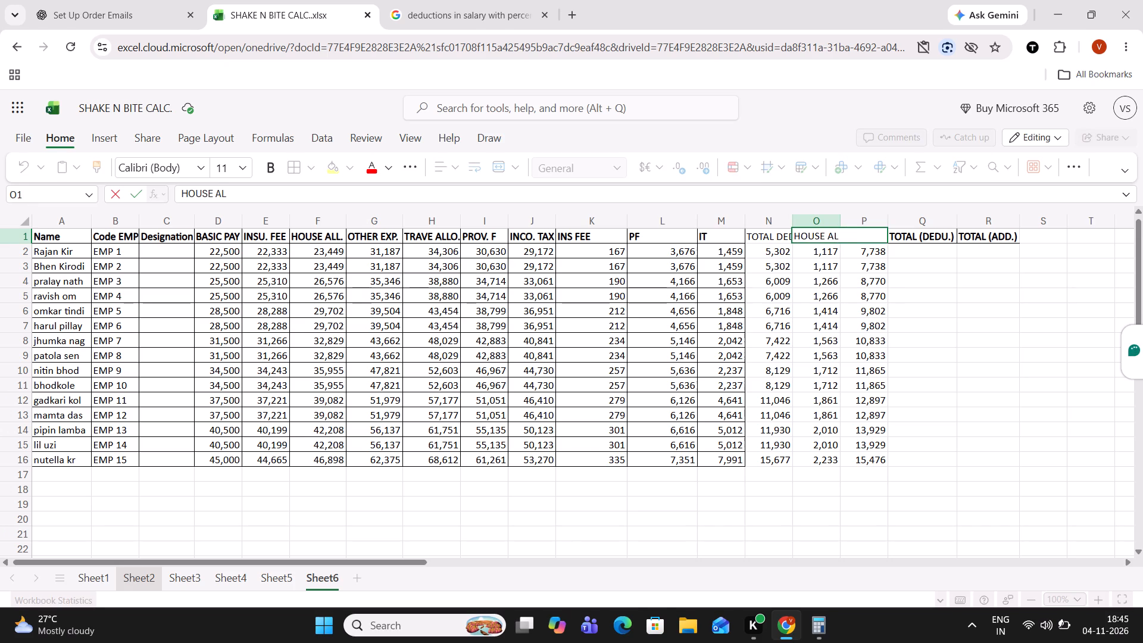
click(898, 254)
click(864, 238)
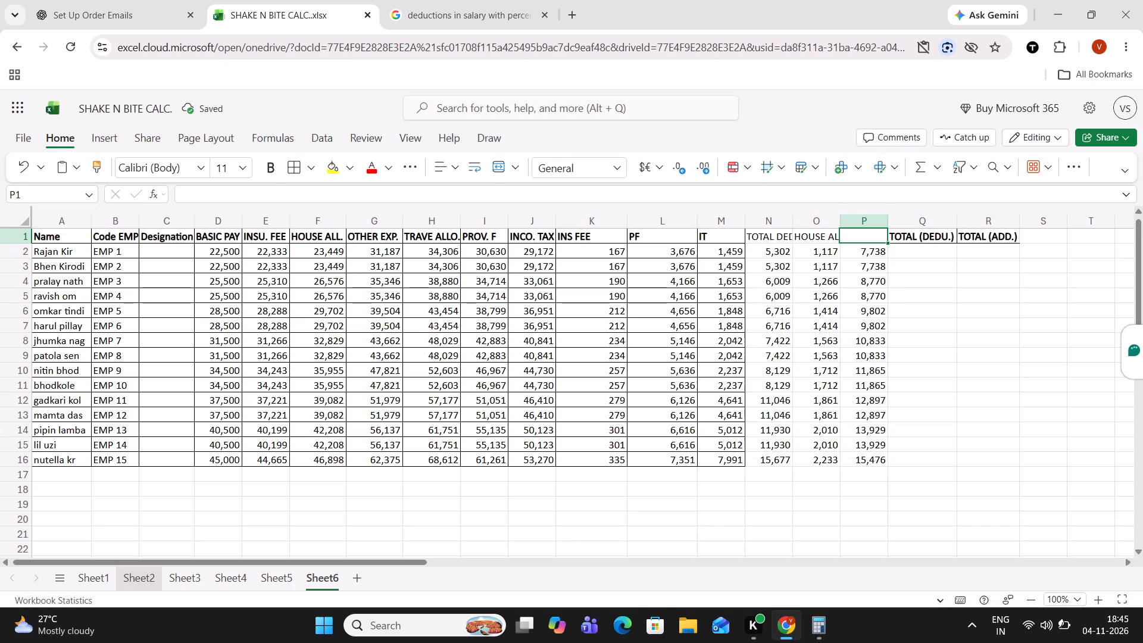
key(o)
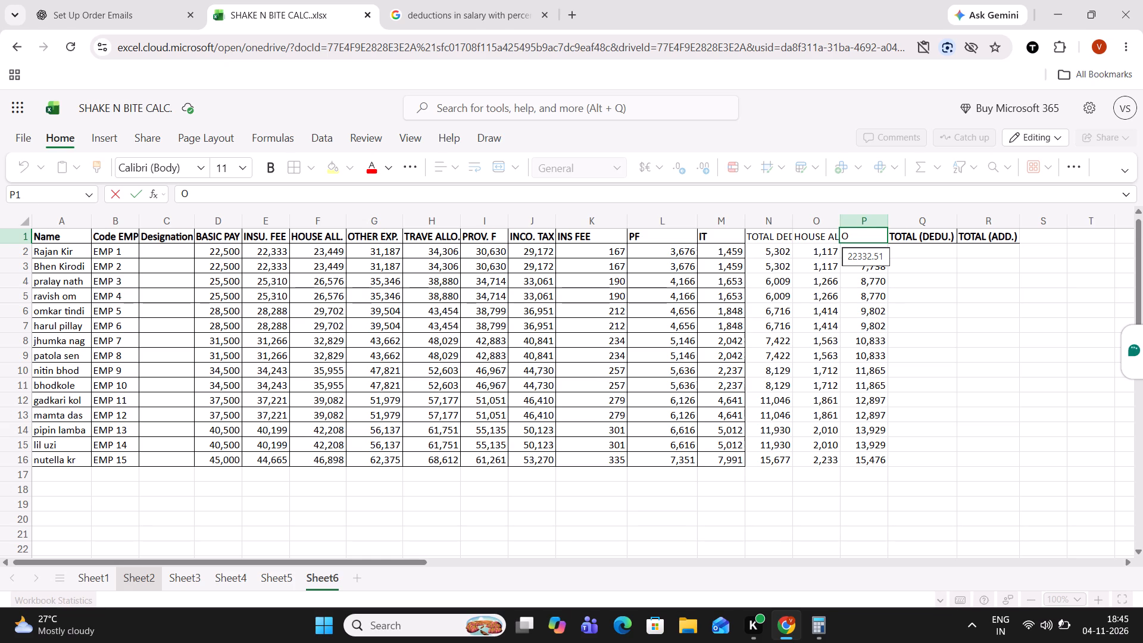
text(THER EXP)
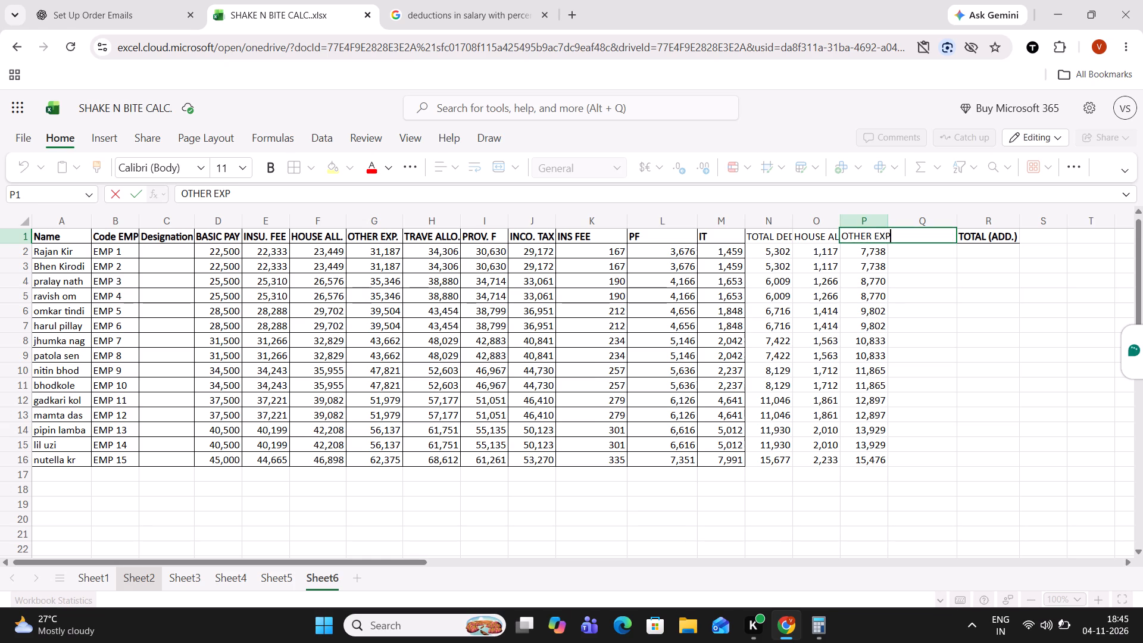
click(912, 285)
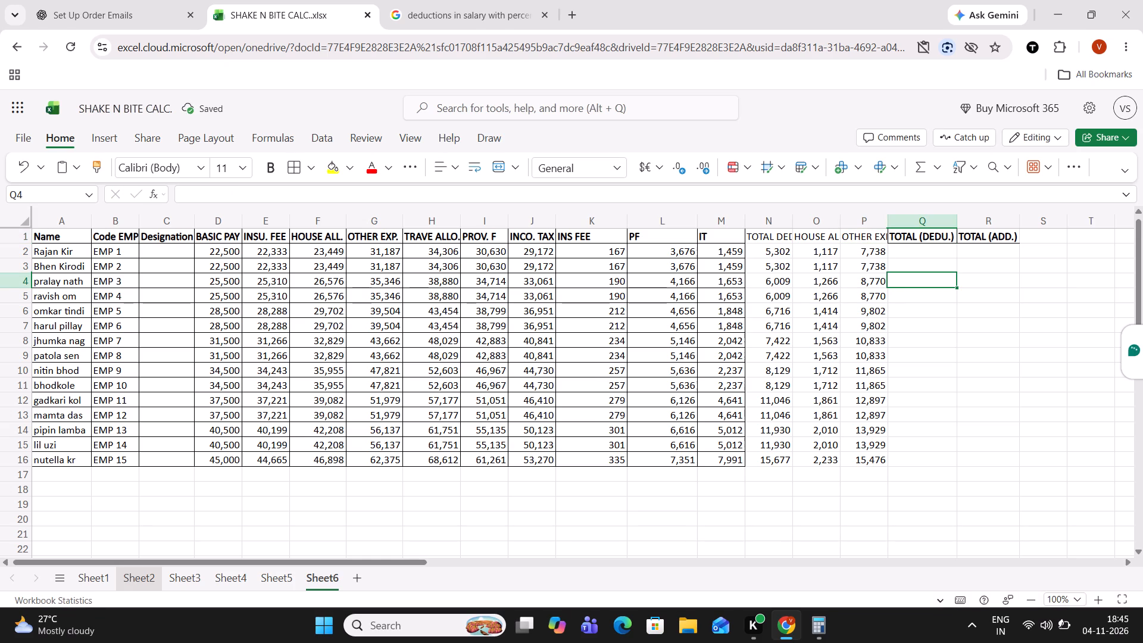
Enter the travel allowance minus other expenses formula =H2-G2 in Q2 and fill it down through Q16.
click(939, 238)
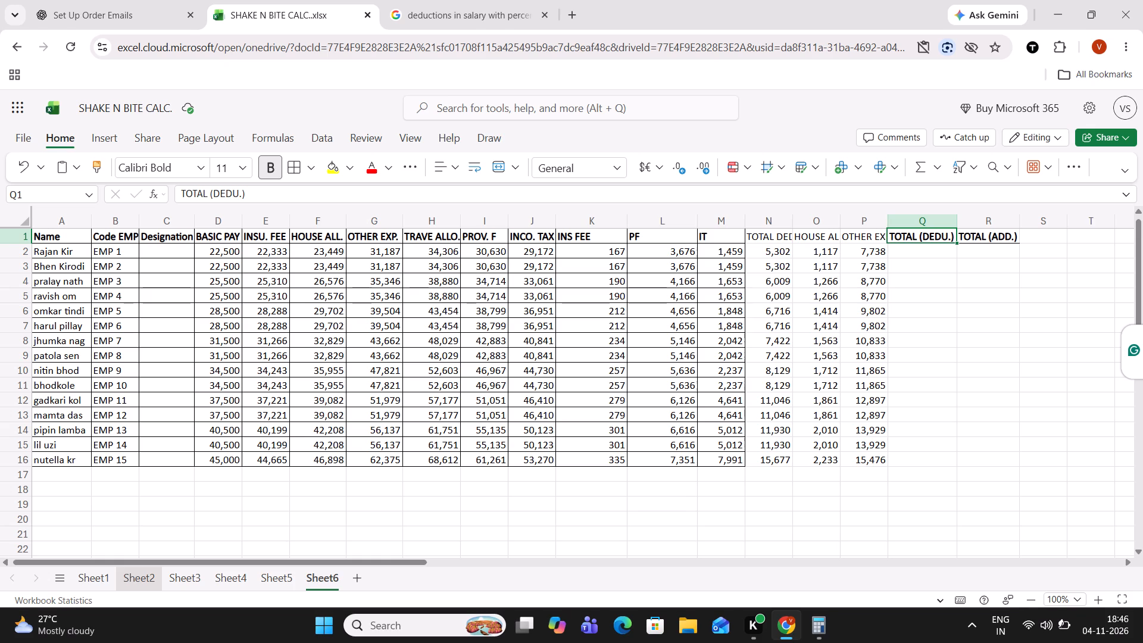
click(790, 252)
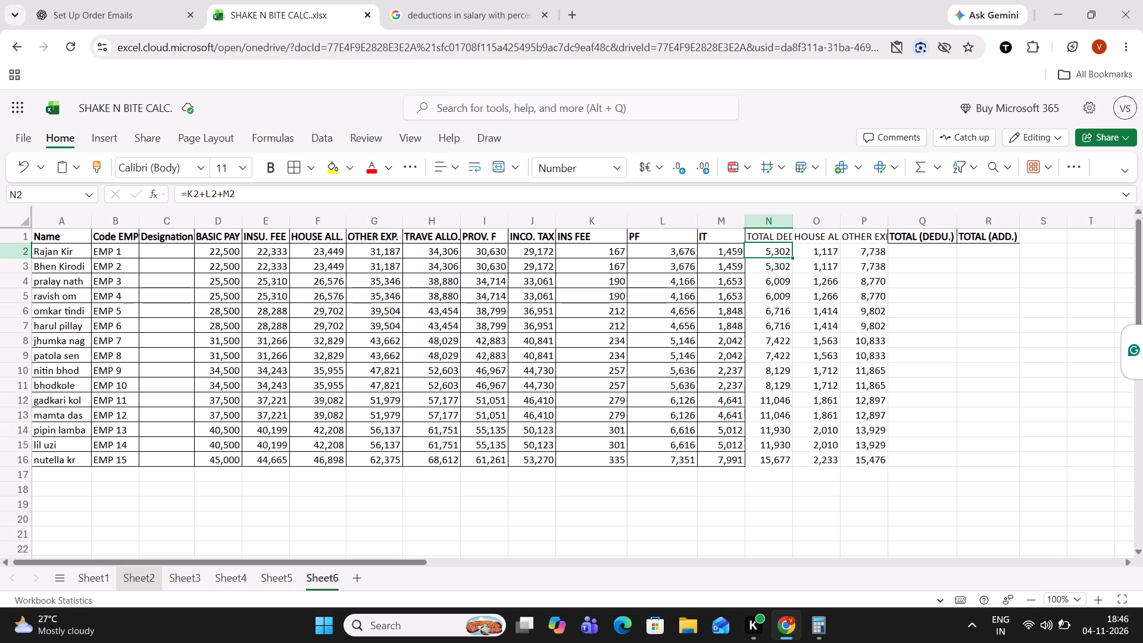
click(823, 255)
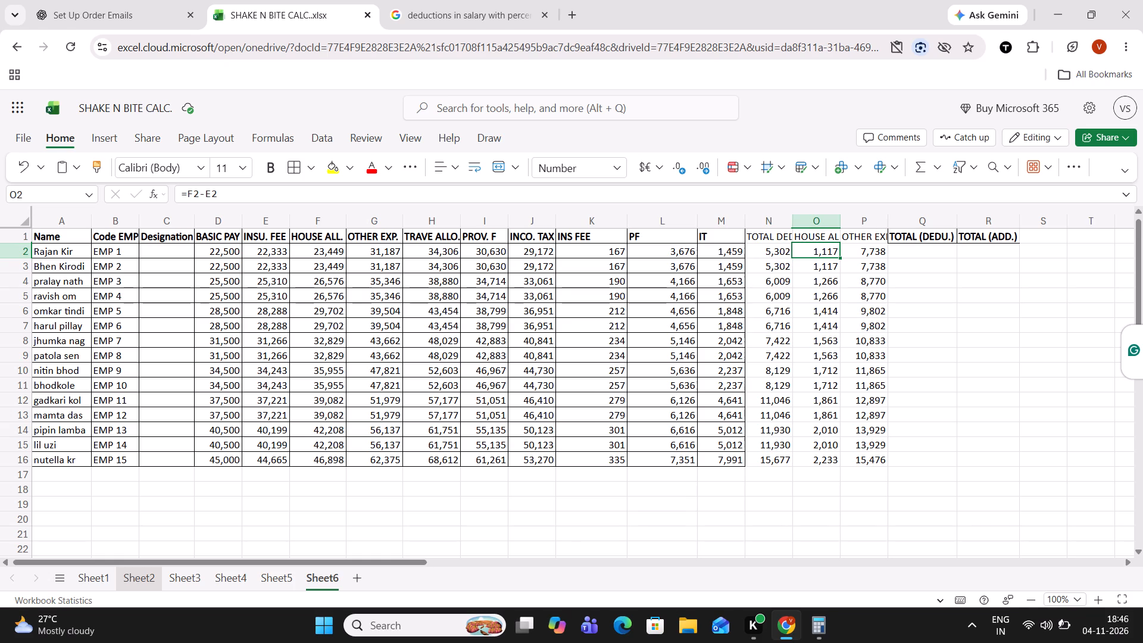
click(910, 252)
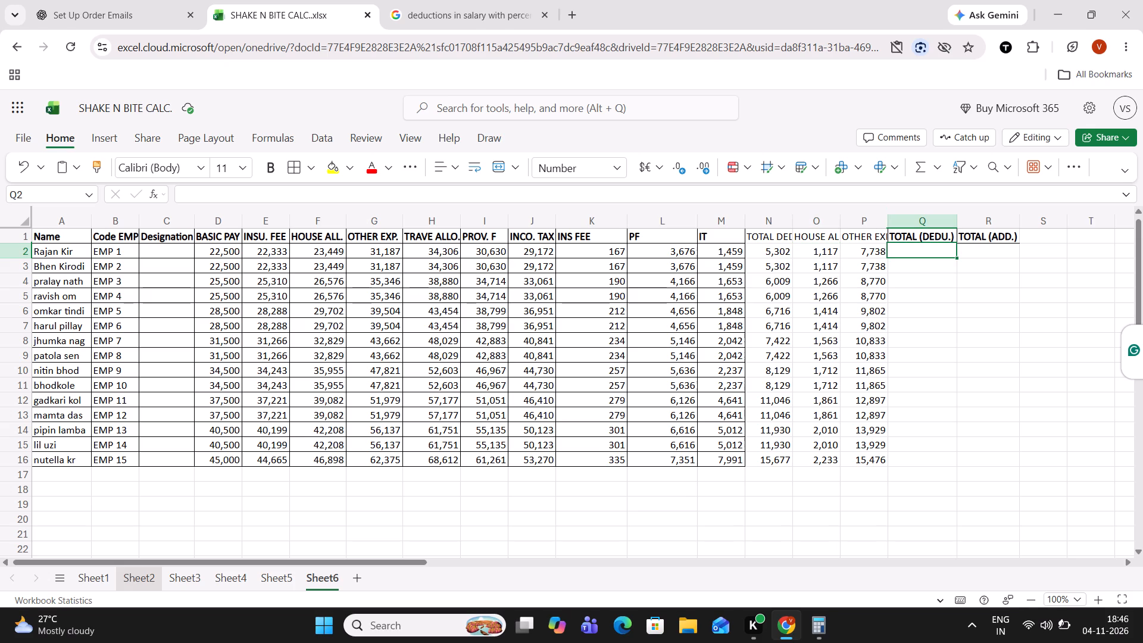
key(equal)
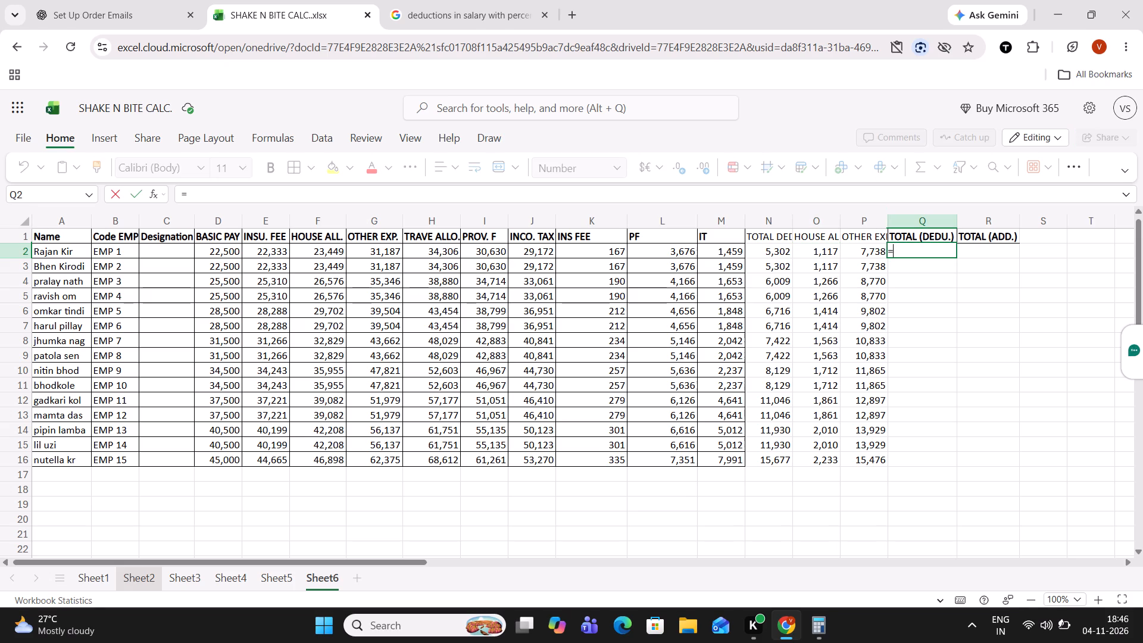
click(449, 252)
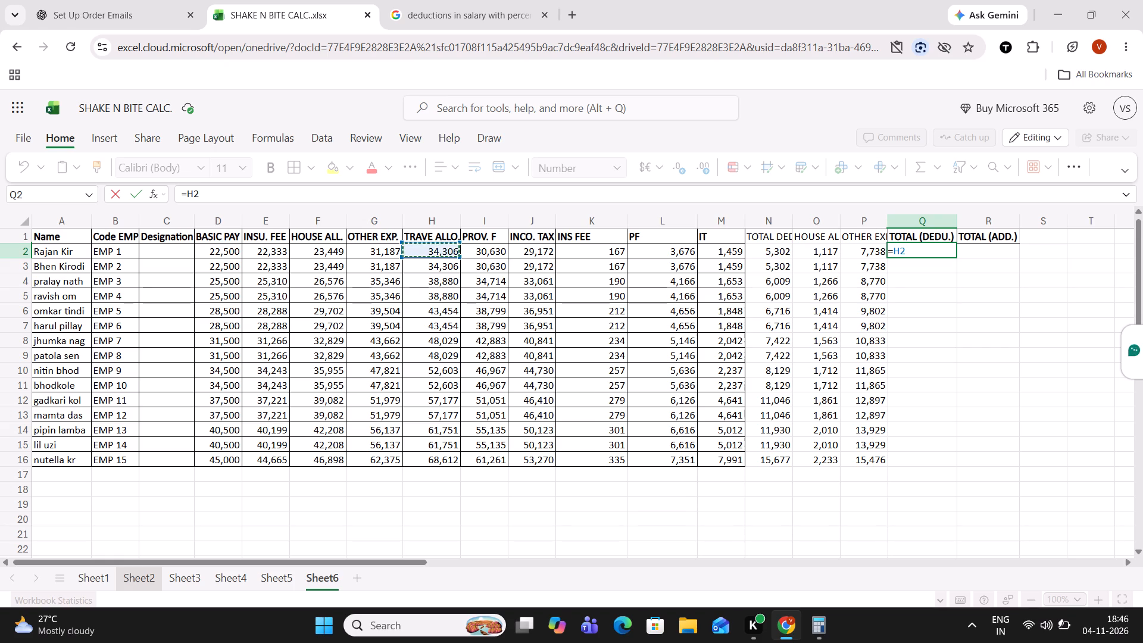
key(minus)
click(382, 252)
key(Return)
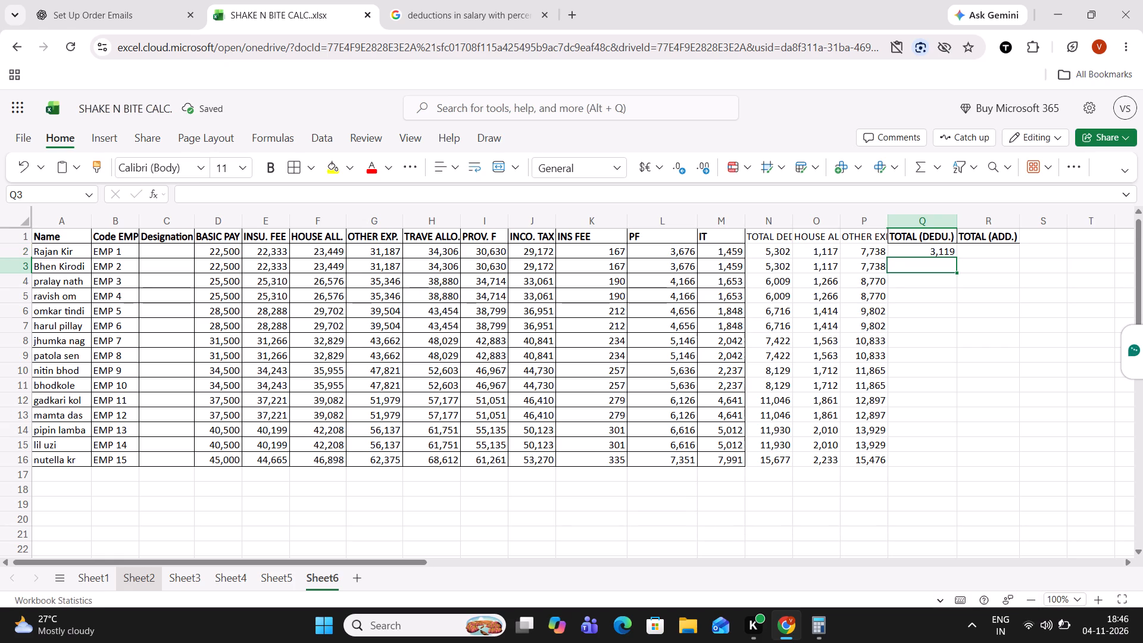
click(942, 249)
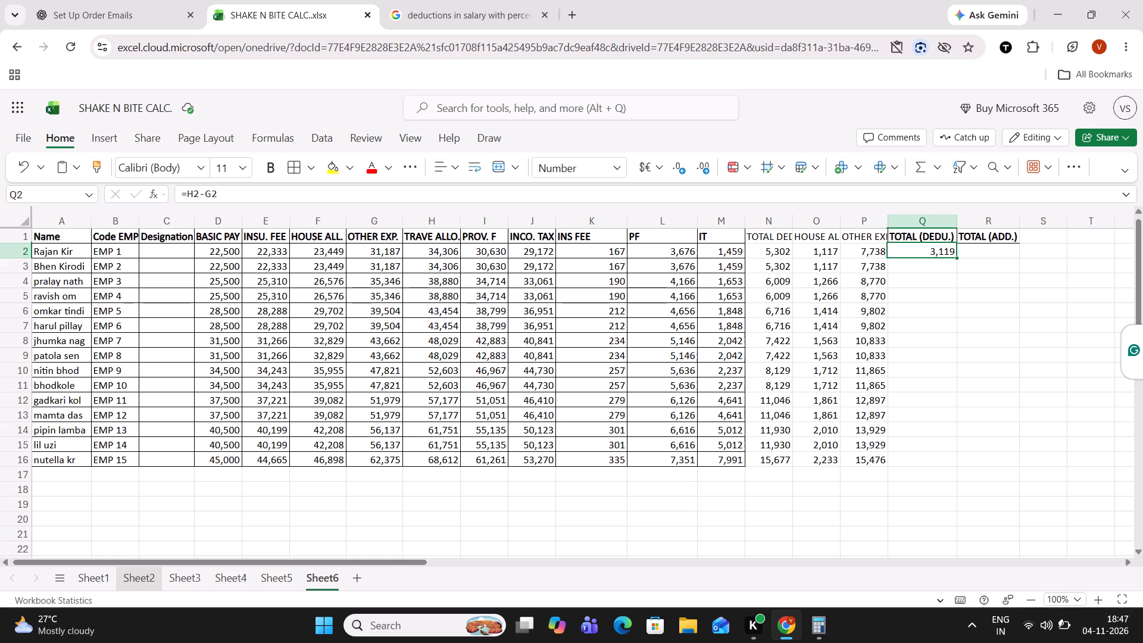
drag(958, 257, 962, 461)
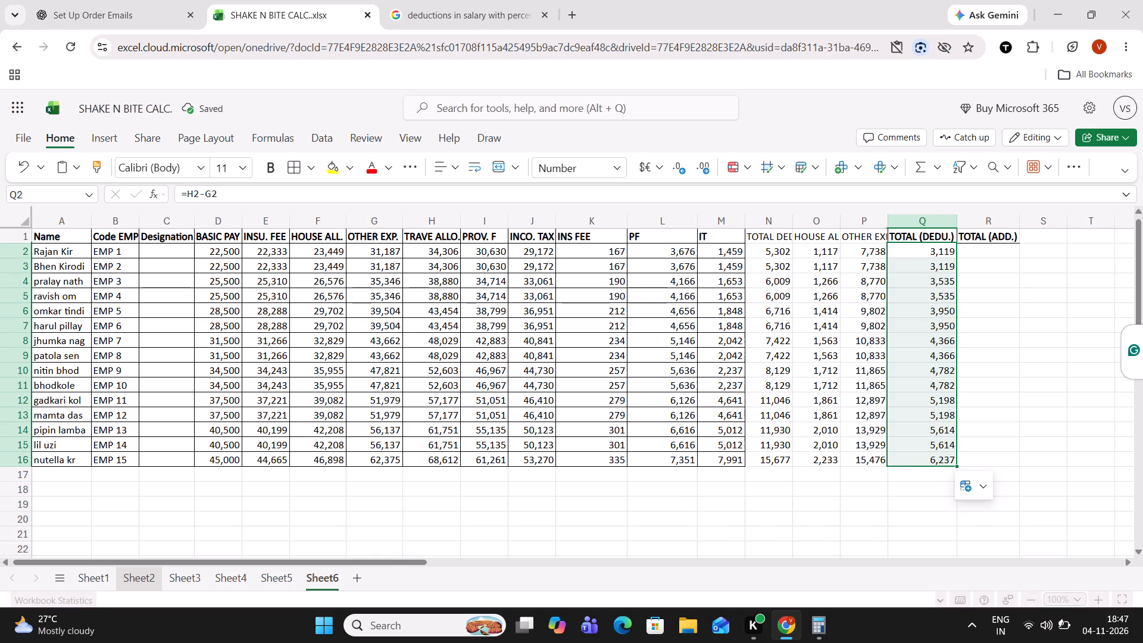
Copy the "TOTAL (ADD.)" heading from R1 into S1.
click(942, 236)
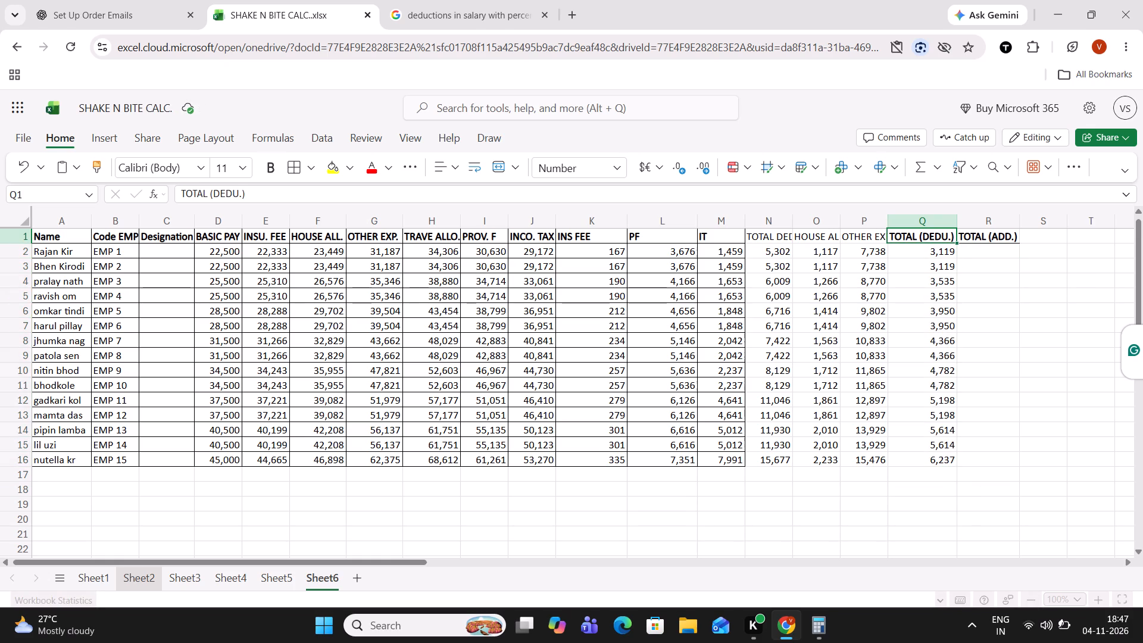
click(969, 239)
key(ctrl+c)
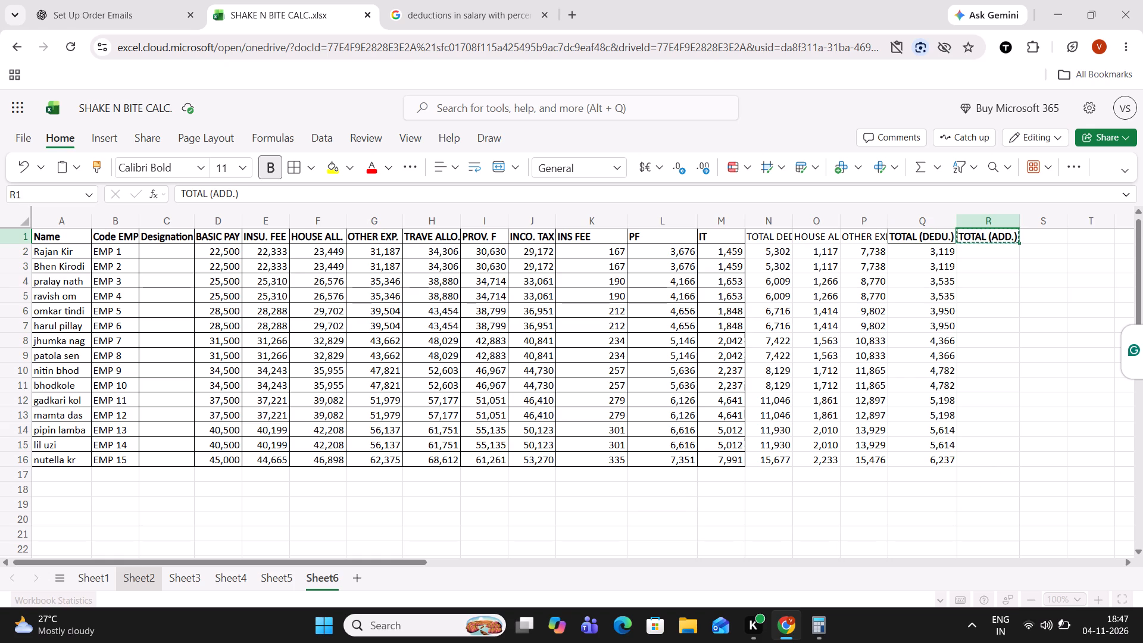
click(1042, 236)
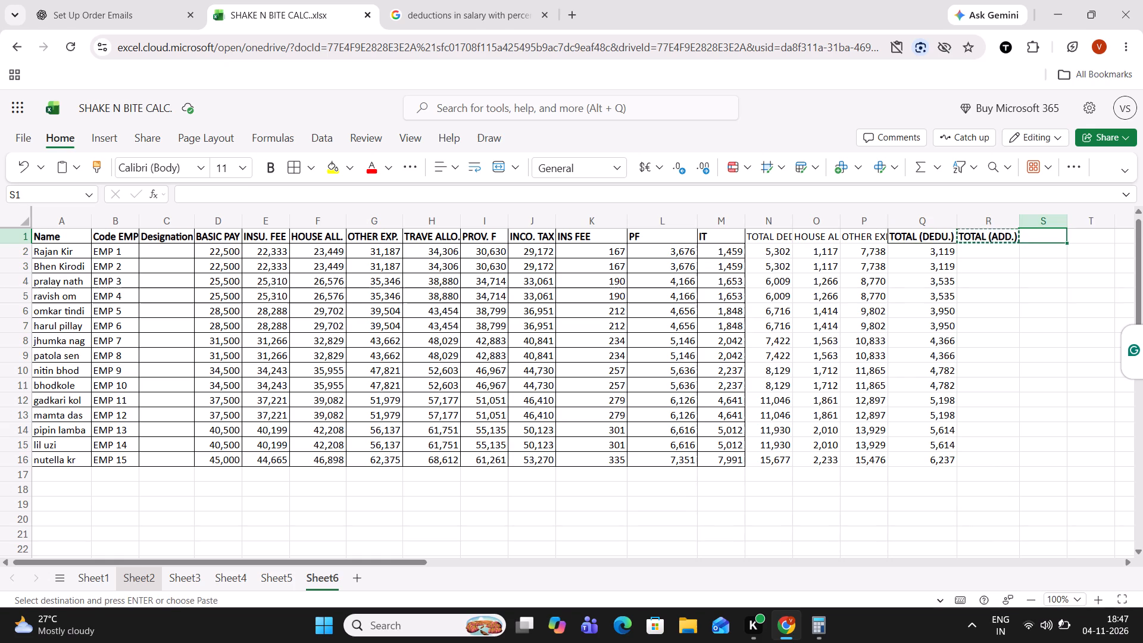
key(ctrl+c)
key(ctrl+v)
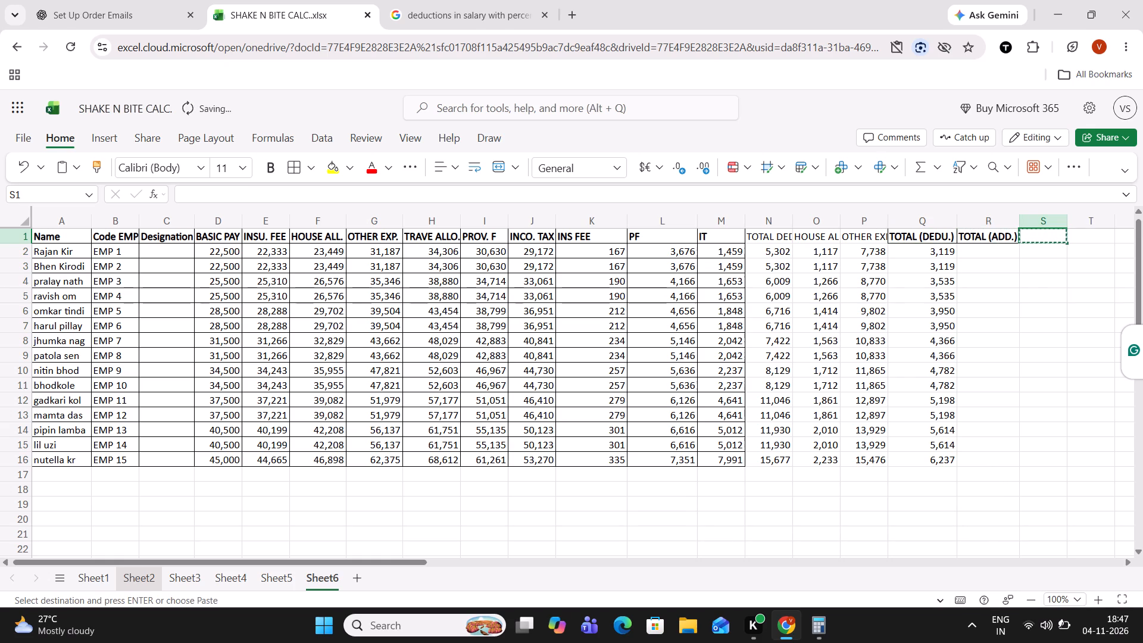
click(1003, 238)
key(ctrl+c)
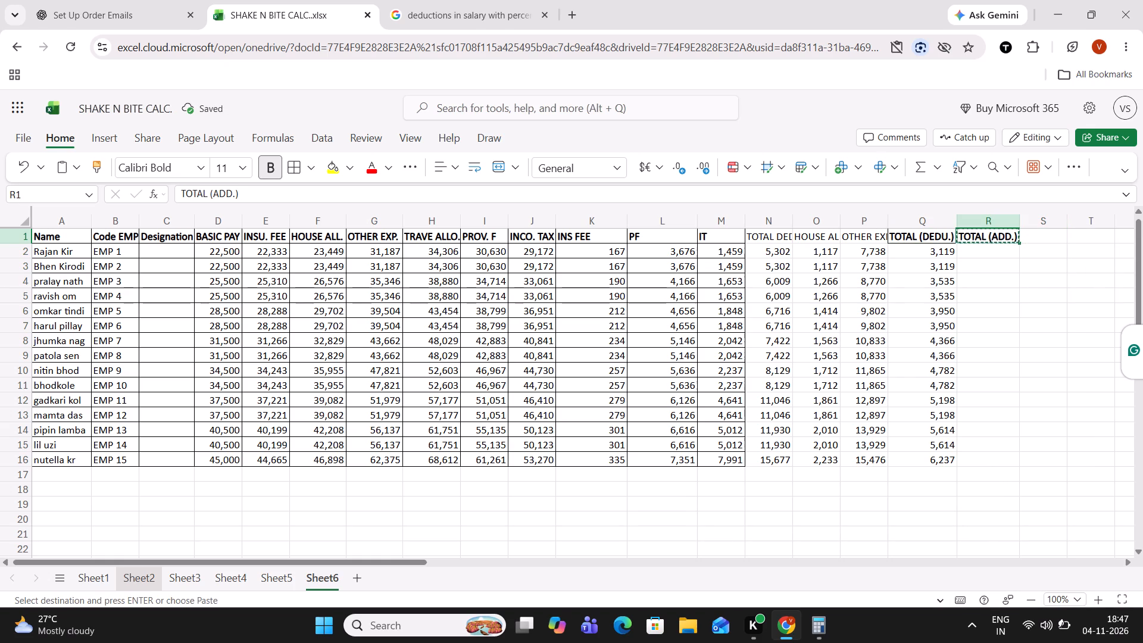
click(1041, 239)
key(ctrl+v)
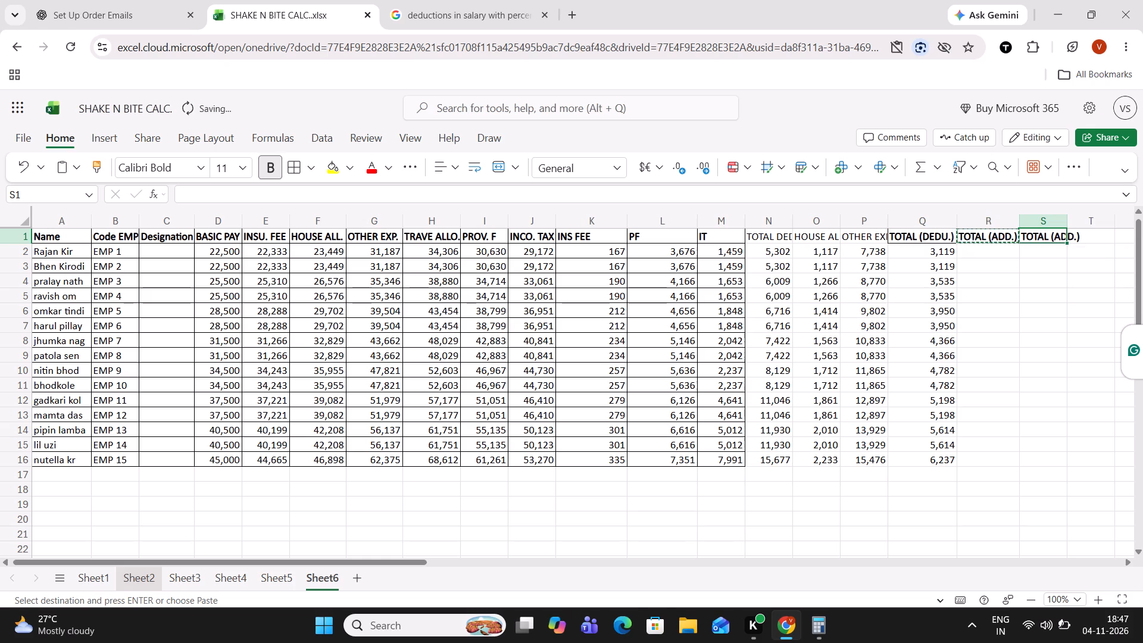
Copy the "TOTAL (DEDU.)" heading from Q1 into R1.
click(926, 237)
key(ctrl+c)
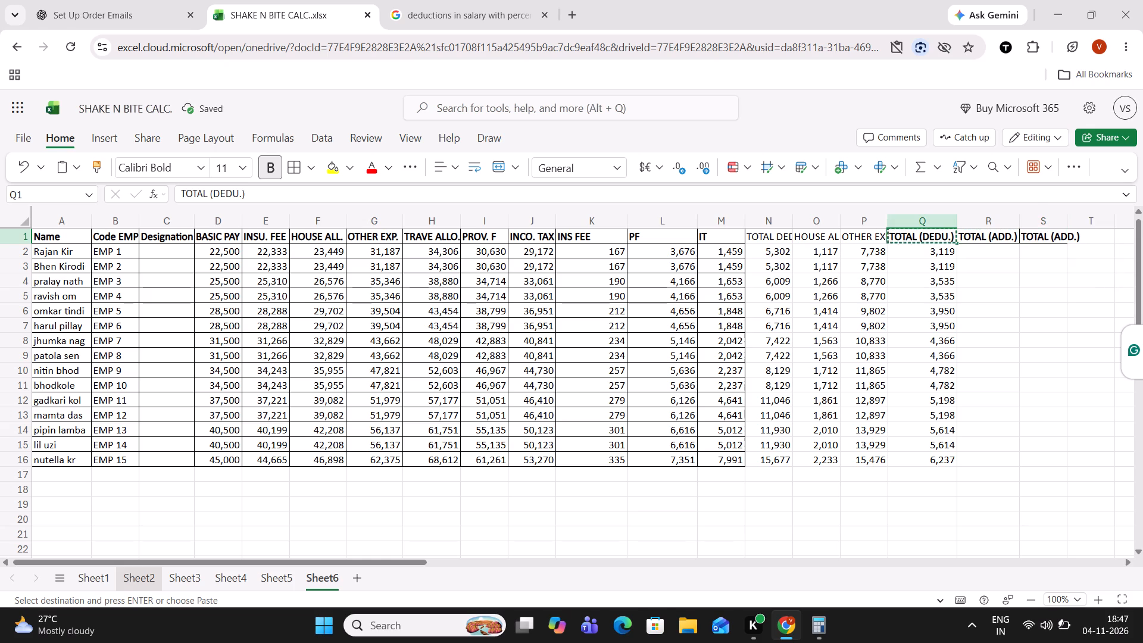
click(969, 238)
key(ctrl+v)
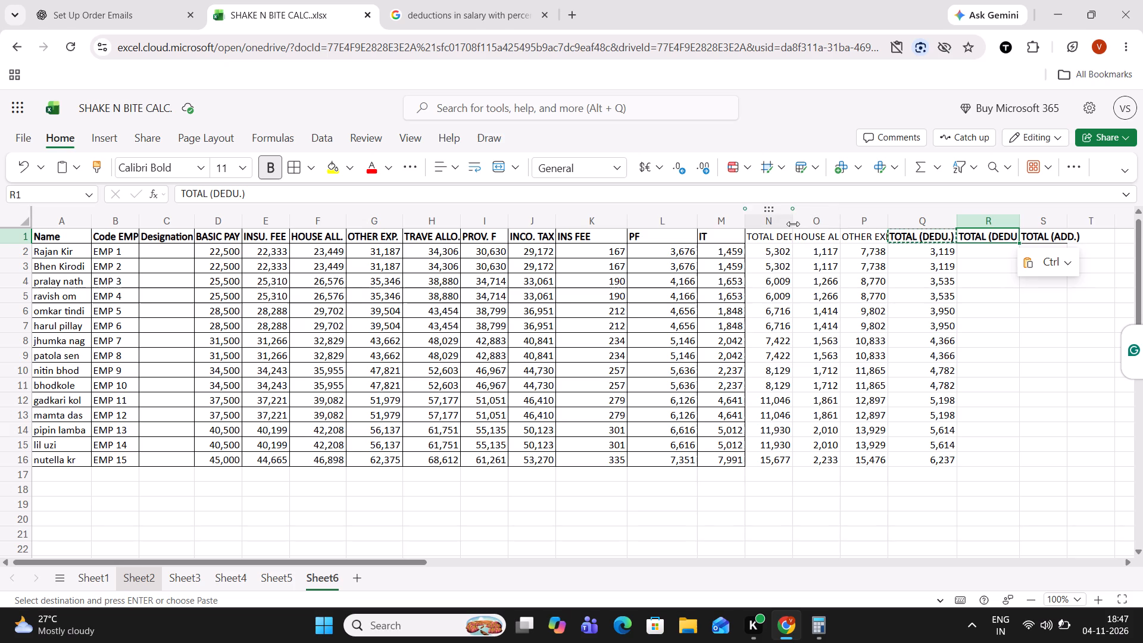
Widen column N slightly to fit its heading and change the N1 heading to "TOTAL DED,".
drag(790, 224, 800, 226)
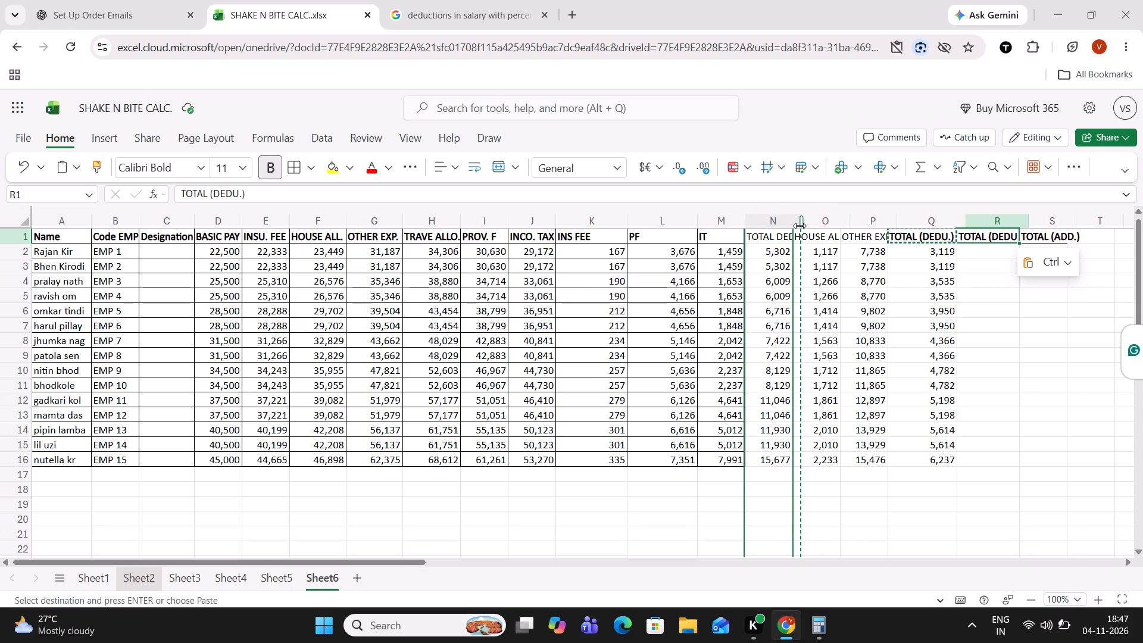
double_click(799, 242)
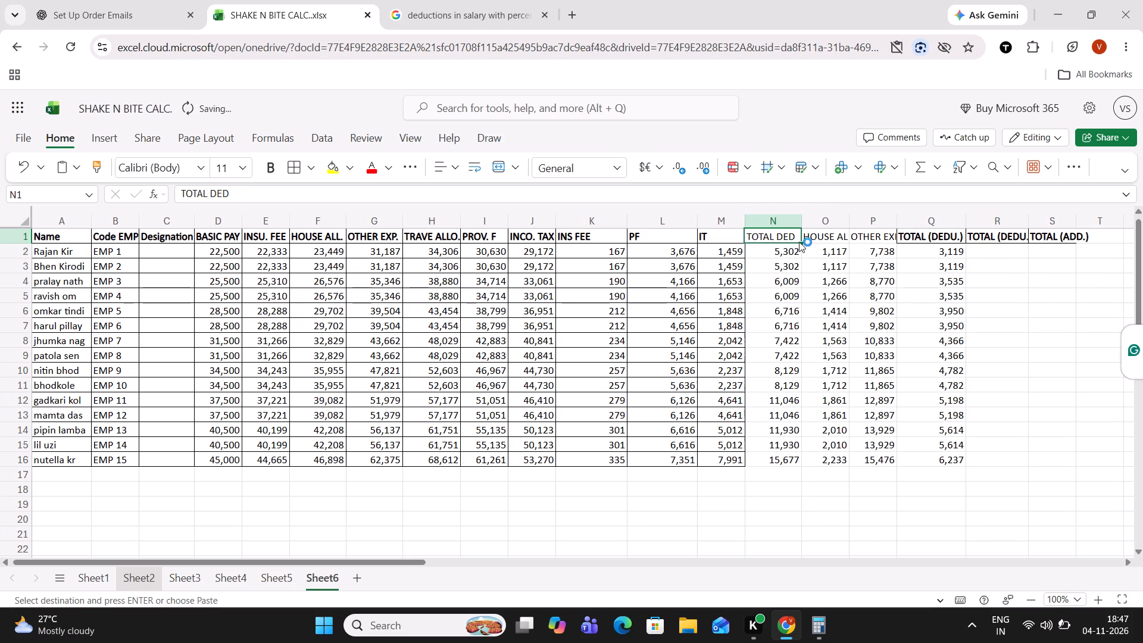
key(ctrl+z)
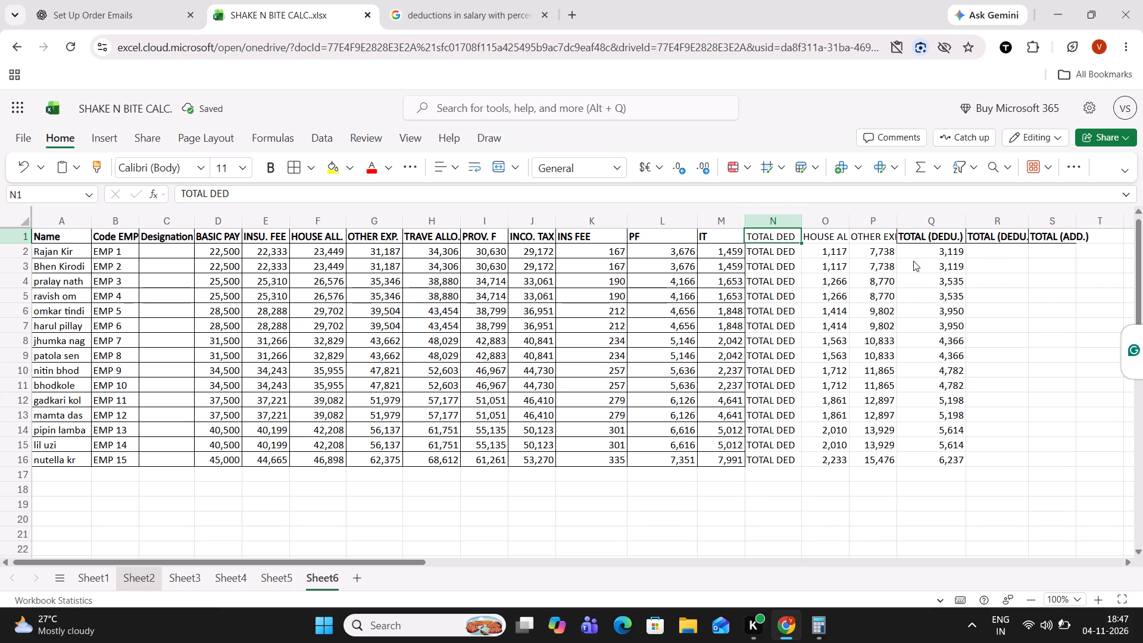
double_click(795, 238)
key(comma)
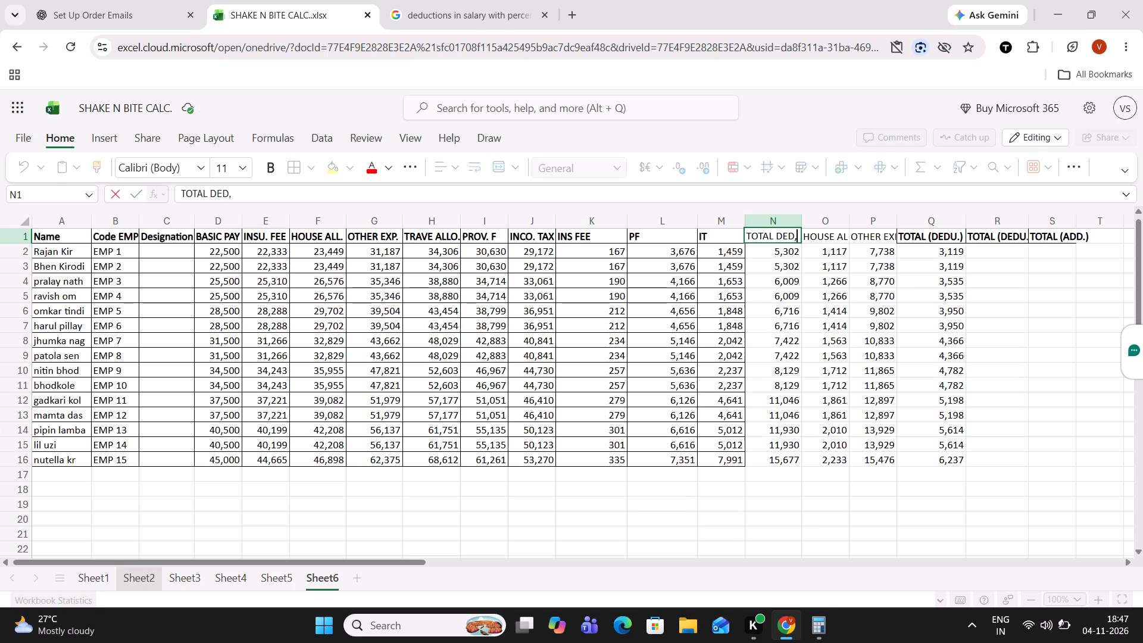
Change the O1 heading to "HOUSE AL." and widen column O slightly.
double_click(835, 236)
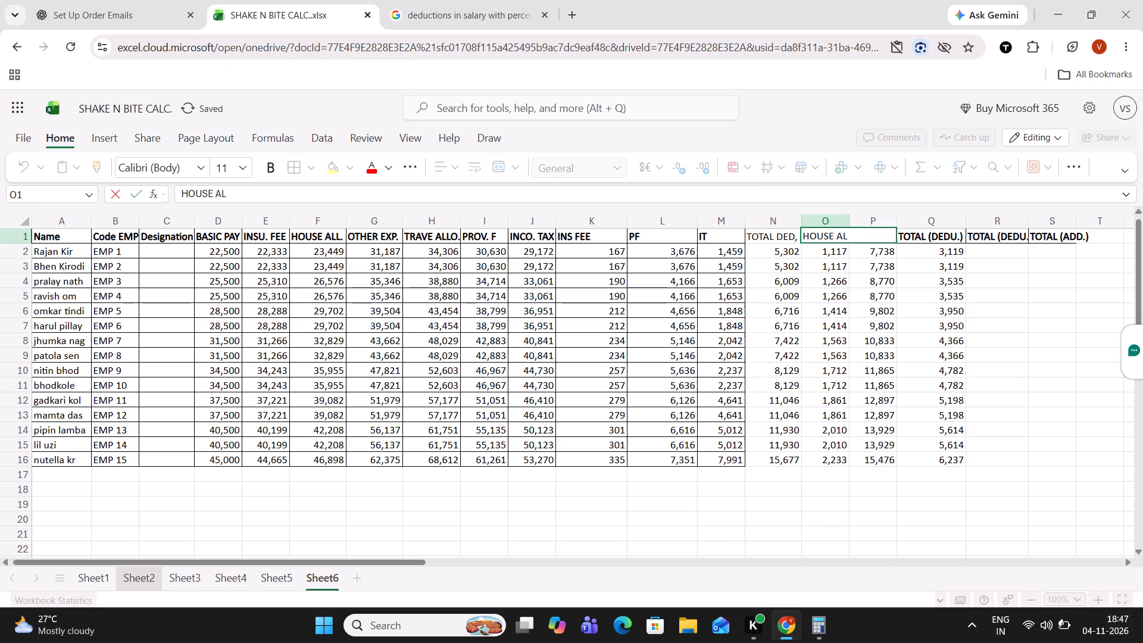
key(comma)
key(BackSpace)
key(semicolon)
key(BackSpace)
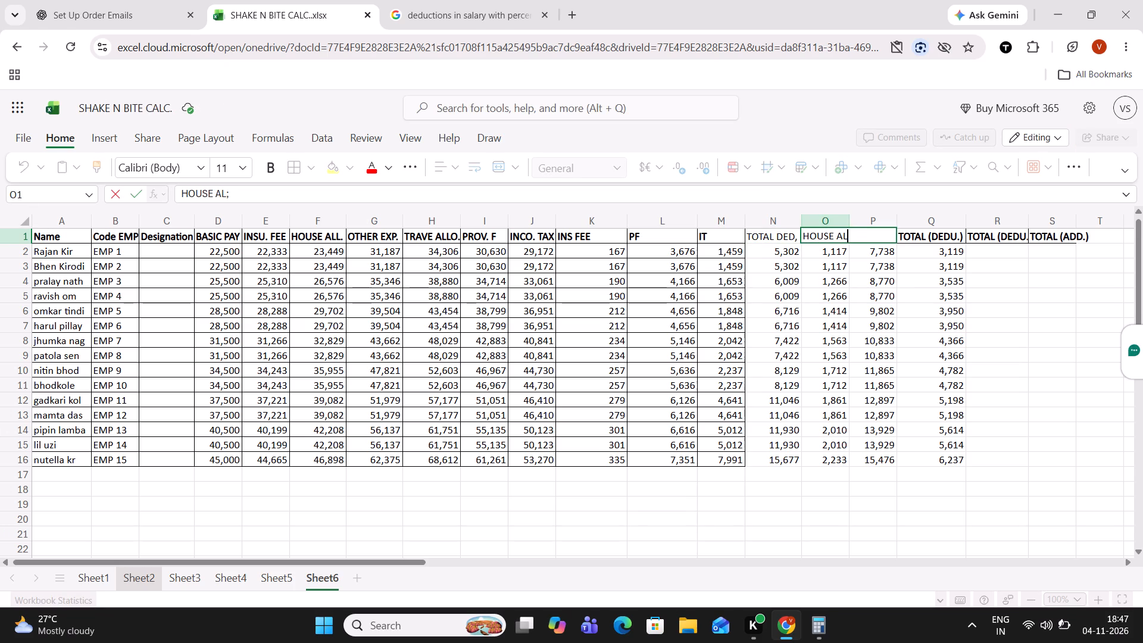
key(period)
click(897, 280)
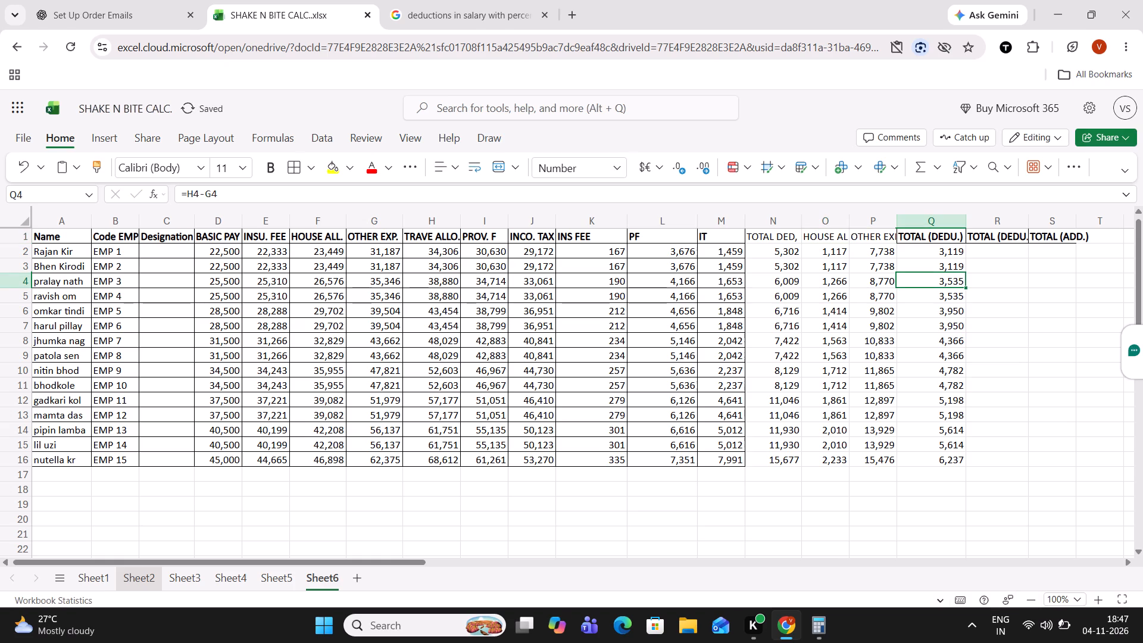
drag(851, 222, 860, 222)
Widen column P to fit its heading and change the P1 heading to "OTHER EXP.".
click(897, 237)
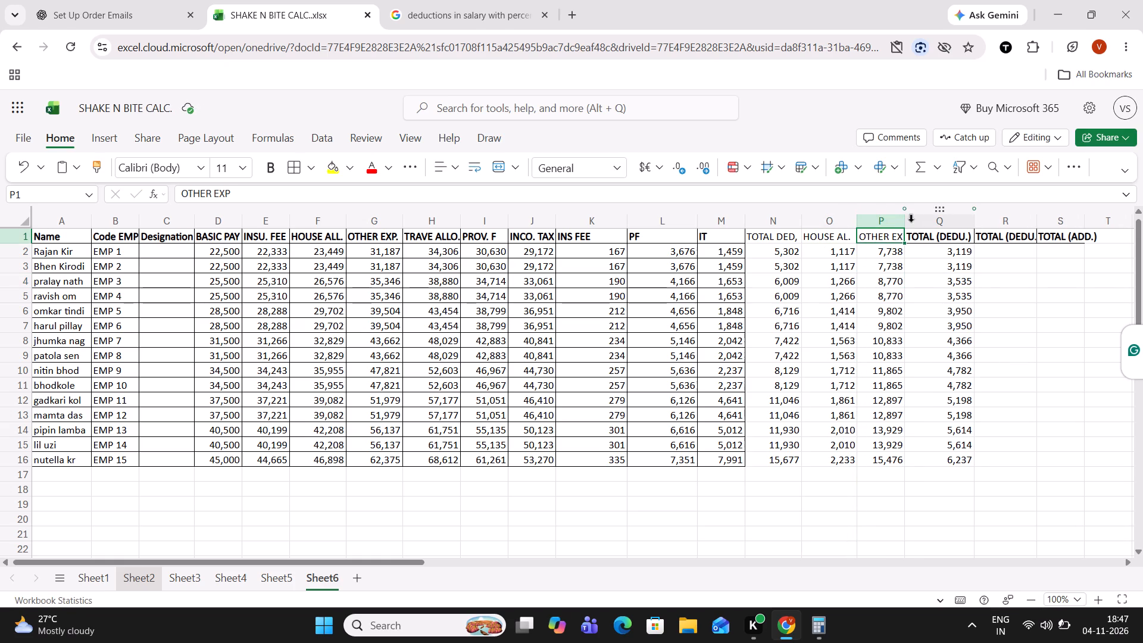
drag(904, 225, 913, 223)
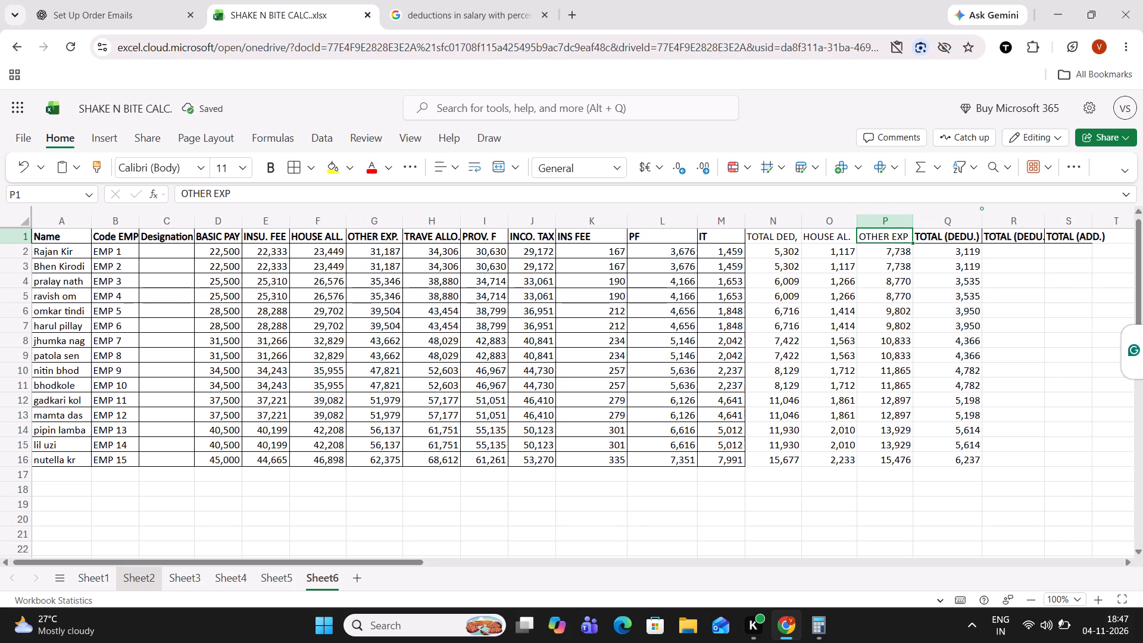
double_click(907, 238)
key(period)
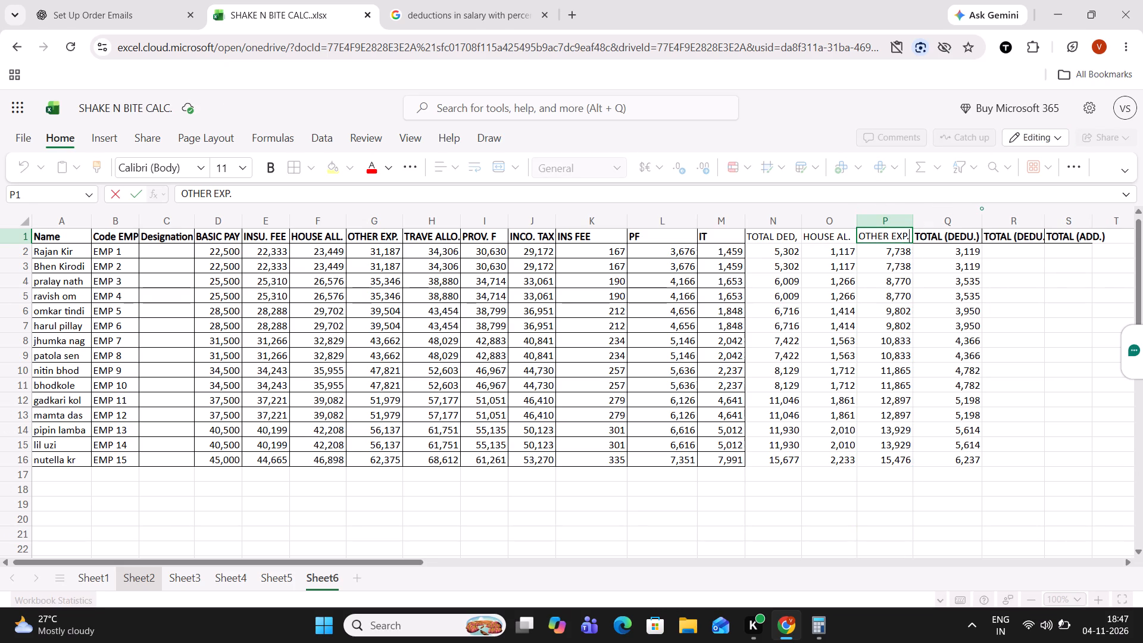
click(840, 276)
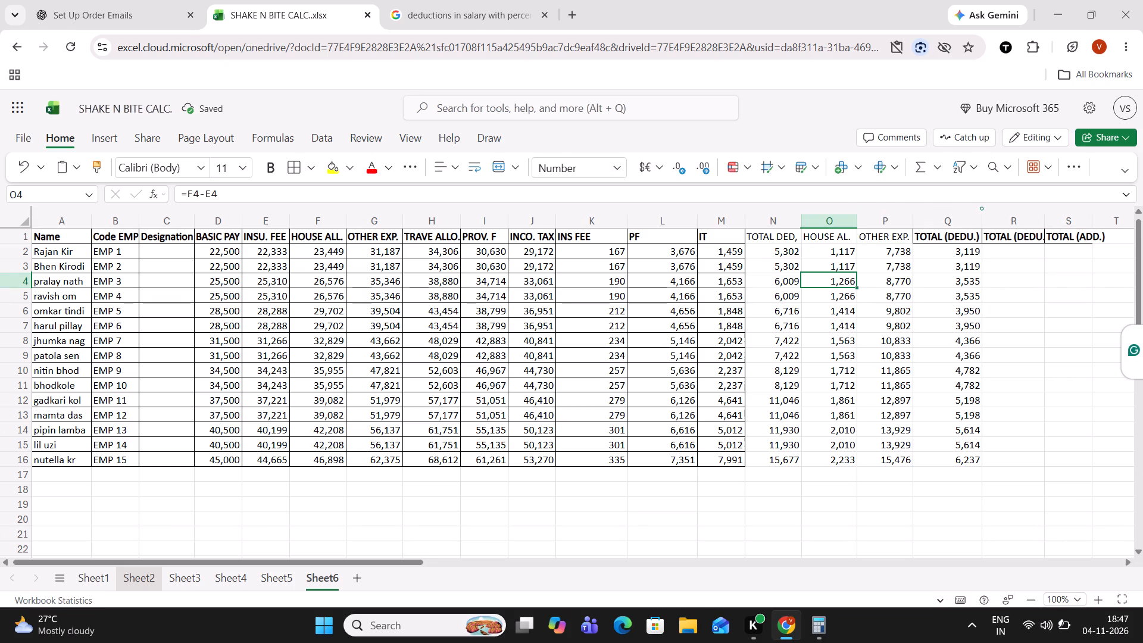
Make the headings in N1 through P1 bold.
drag(780, 241, 904, 239)
click(270, 168)
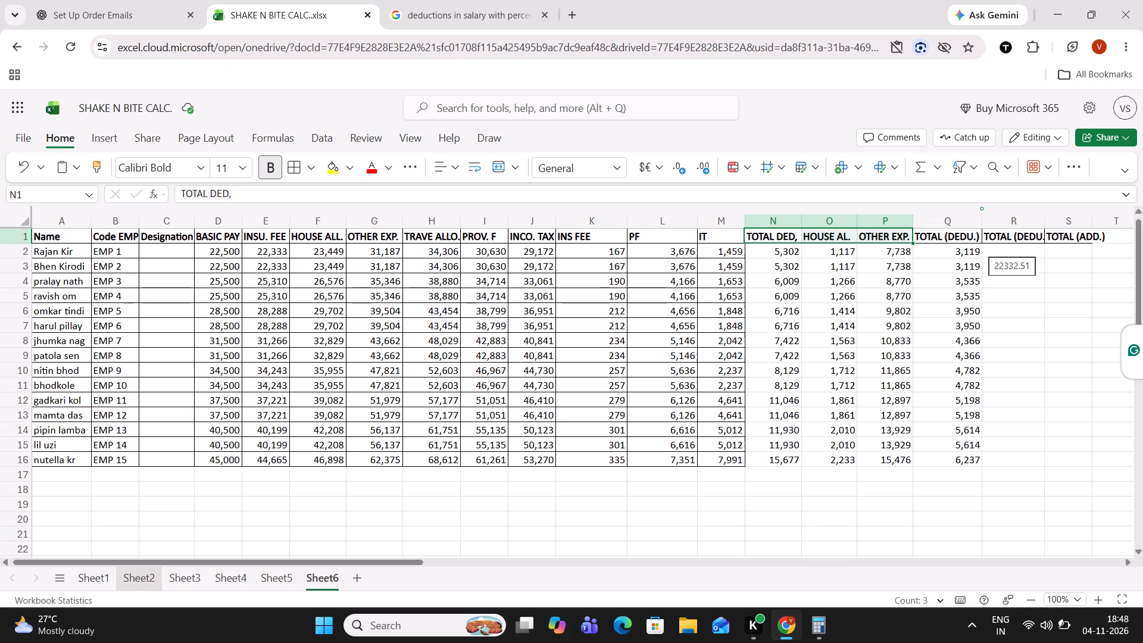
Replace the heading in Q1 with "TRAV. ALLOW.".
click(964, 227)
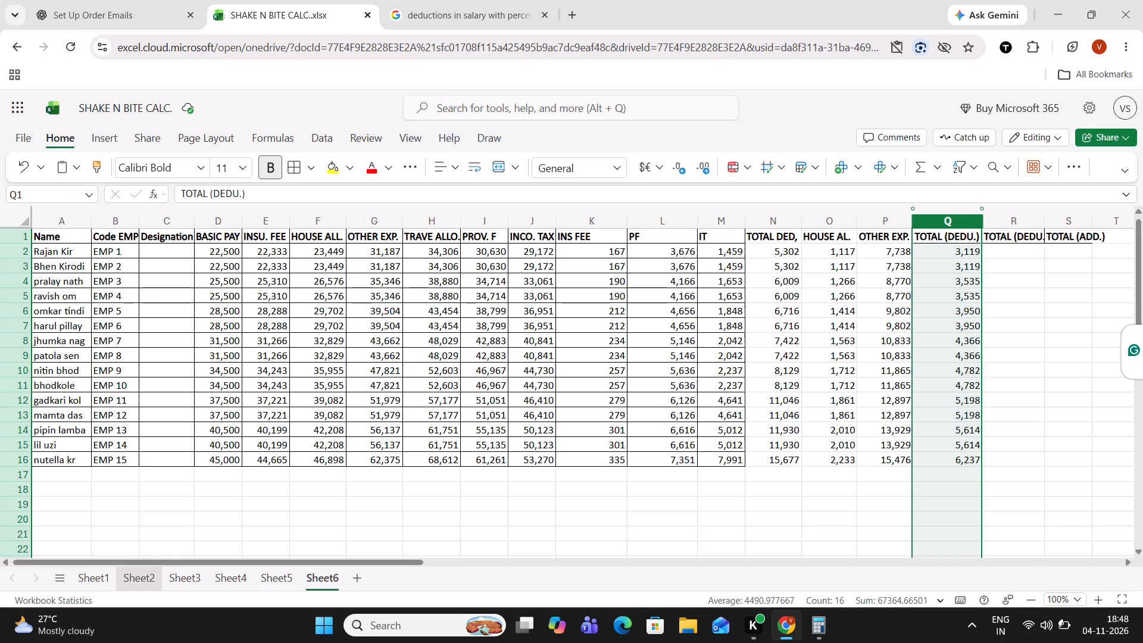
click(955, 241)
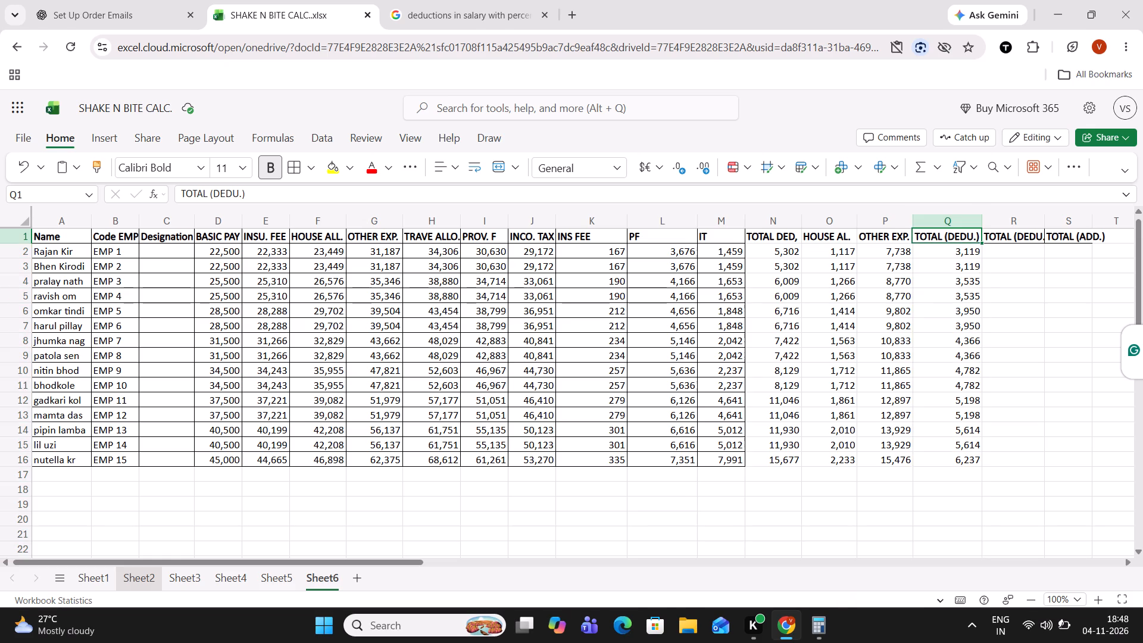
text(TRAV)
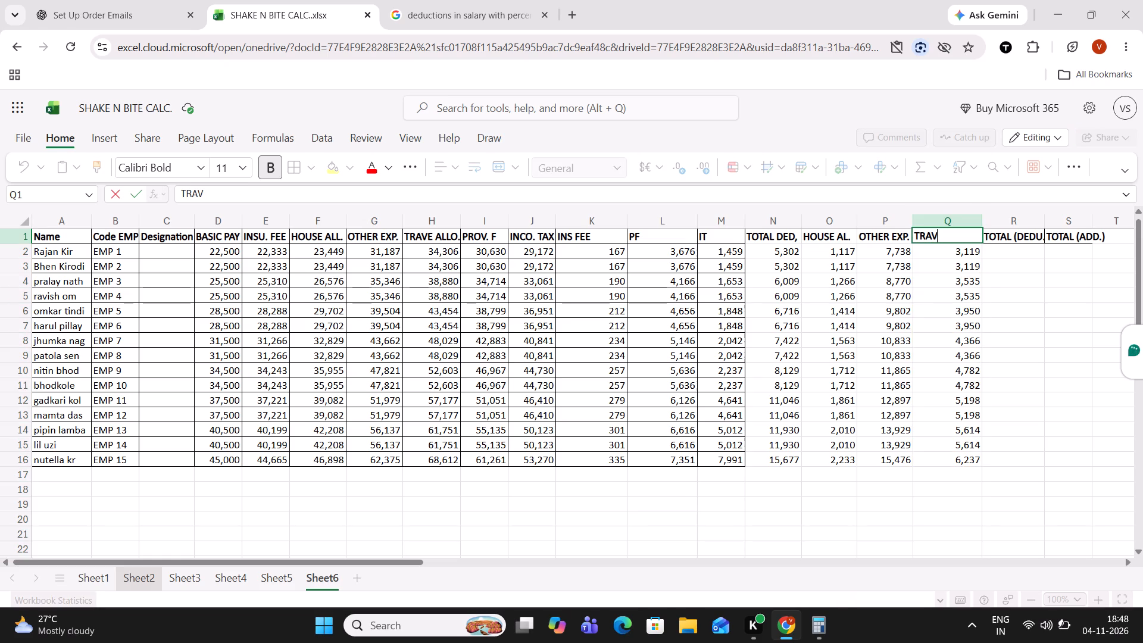
text(. ALLOW)
key(a)
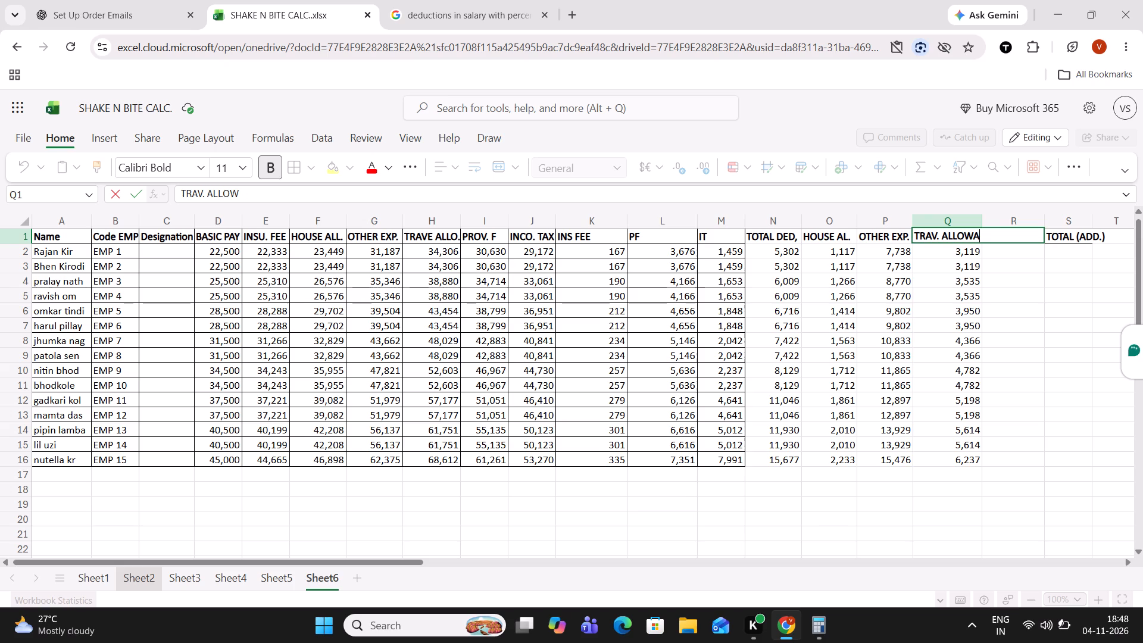
key(equal)
key(BackSpace)
key(BackSpace)
key(period)
click(1064, 324)
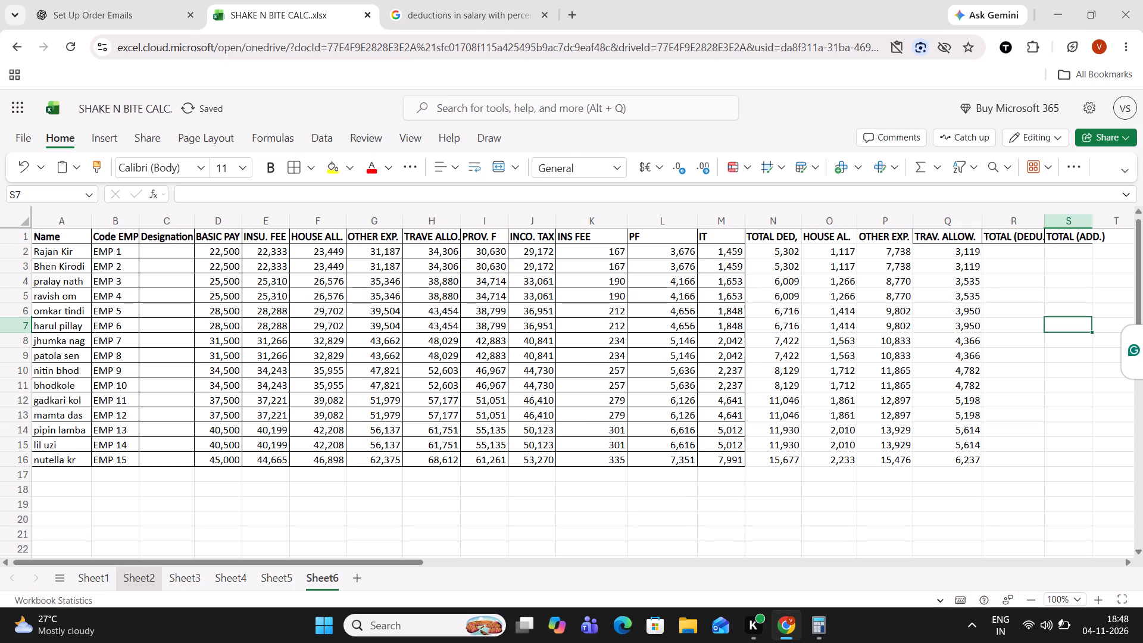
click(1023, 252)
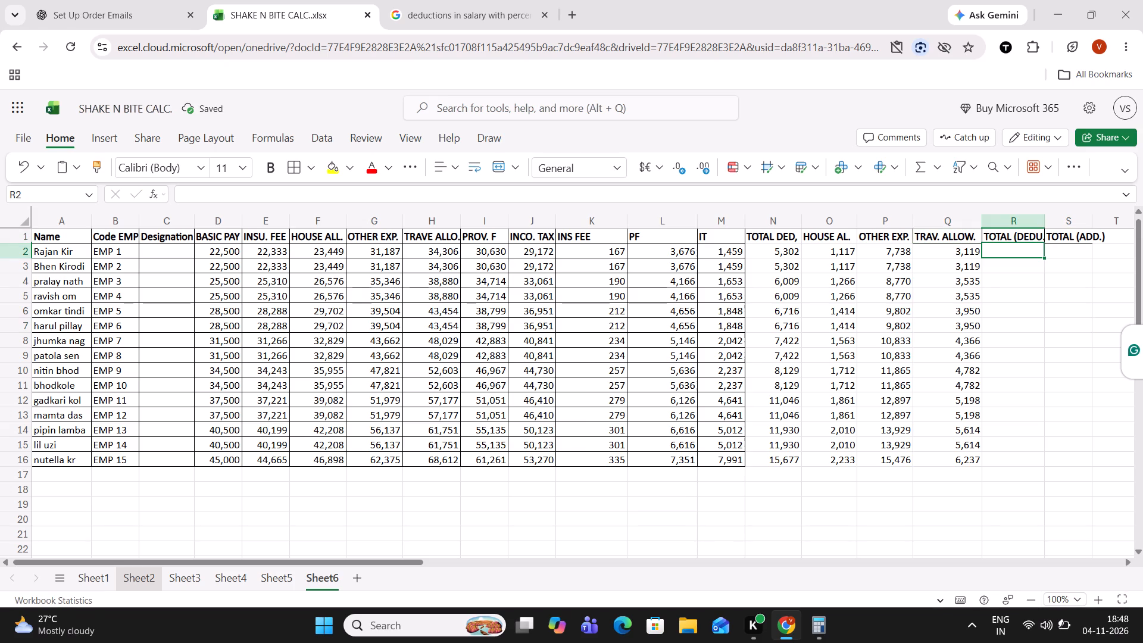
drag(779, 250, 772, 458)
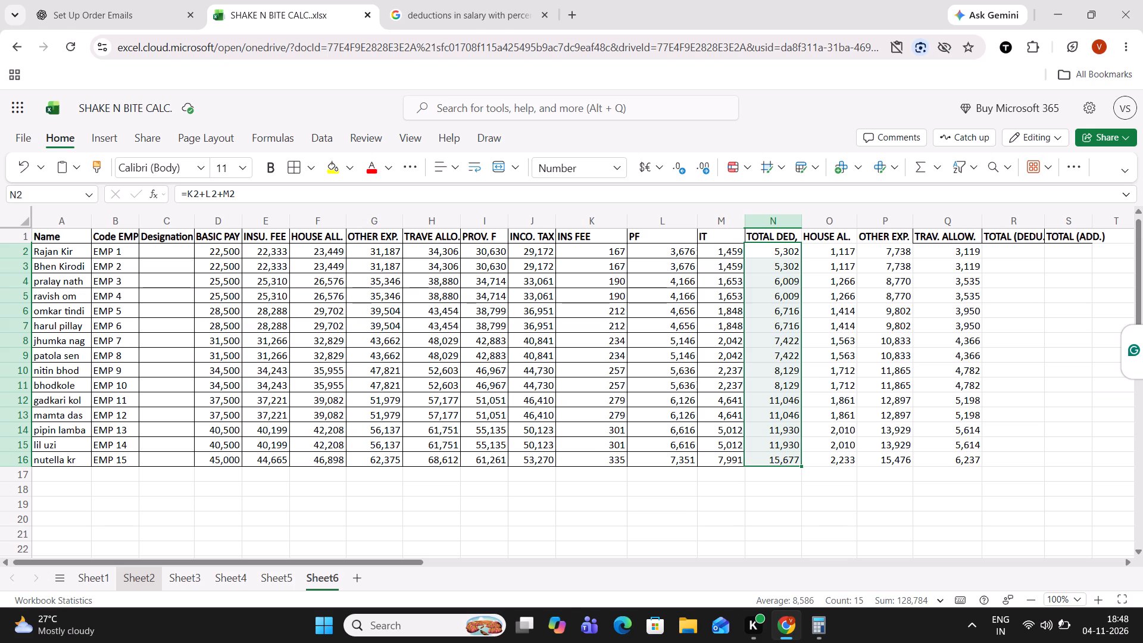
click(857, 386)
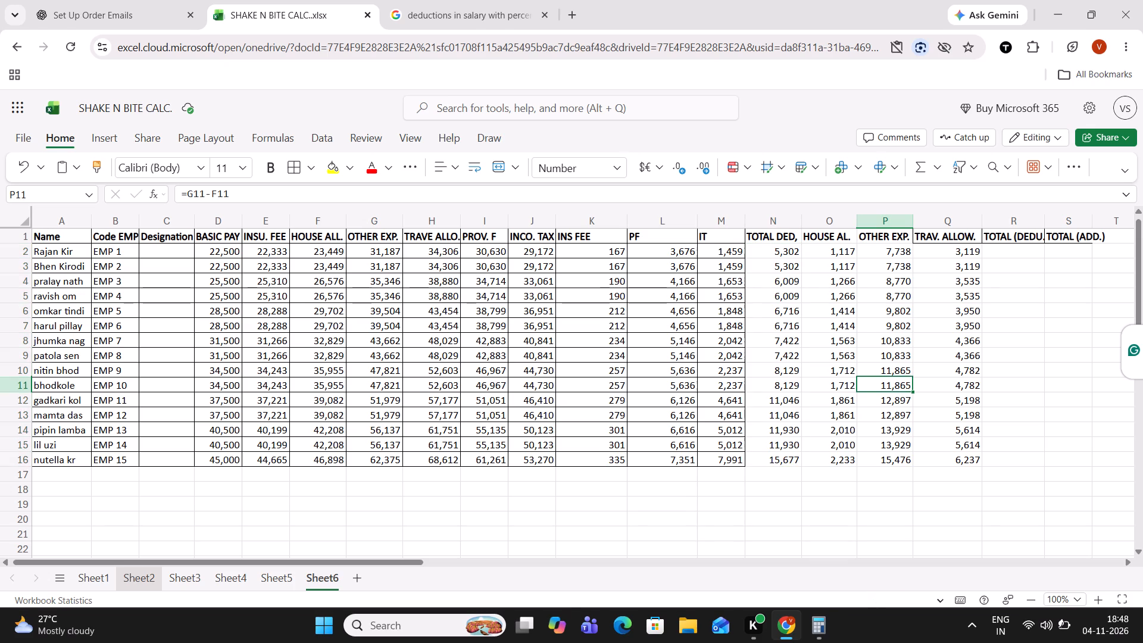
Delete column R, which holds the extra "TOTAL (DEDU.)" heading.
click(1026, 224)
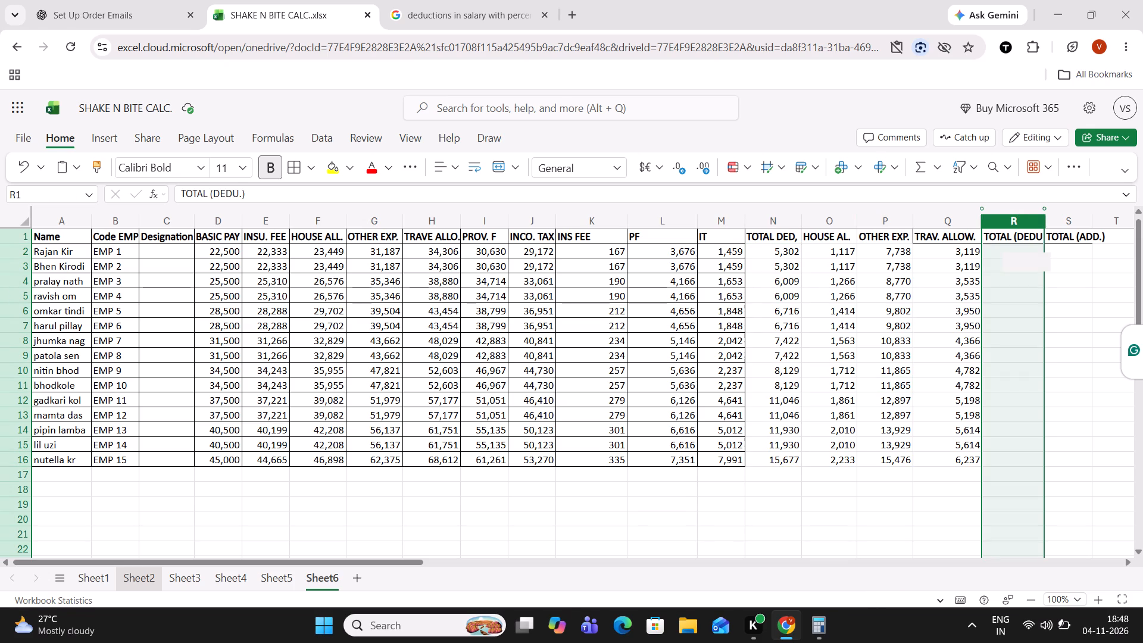
right_click(997, 224)
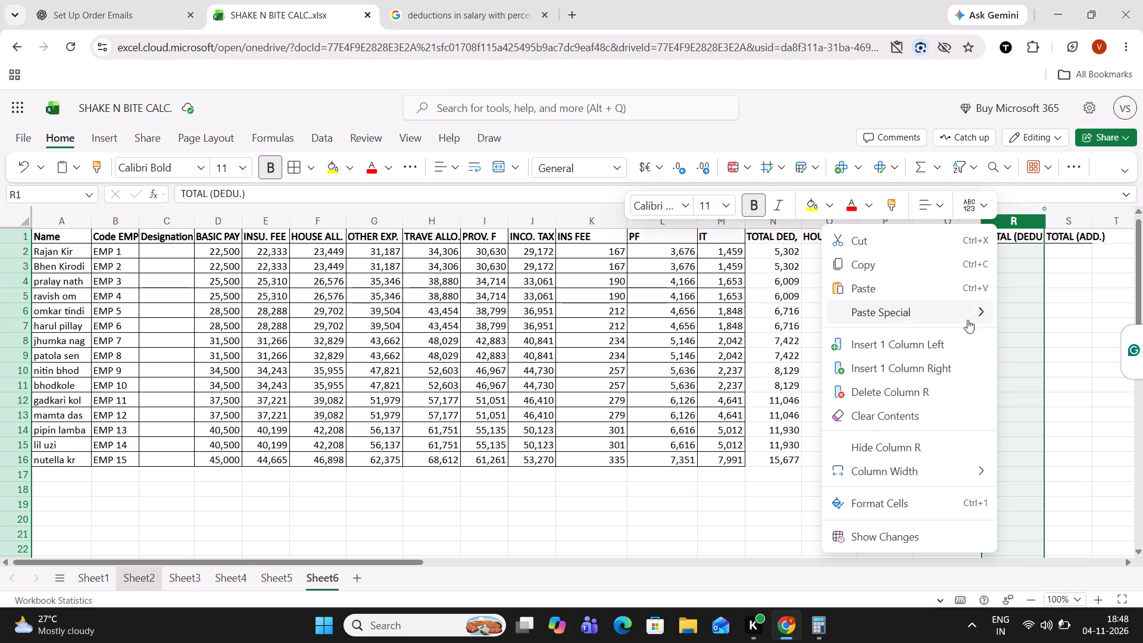
click(938, 391)
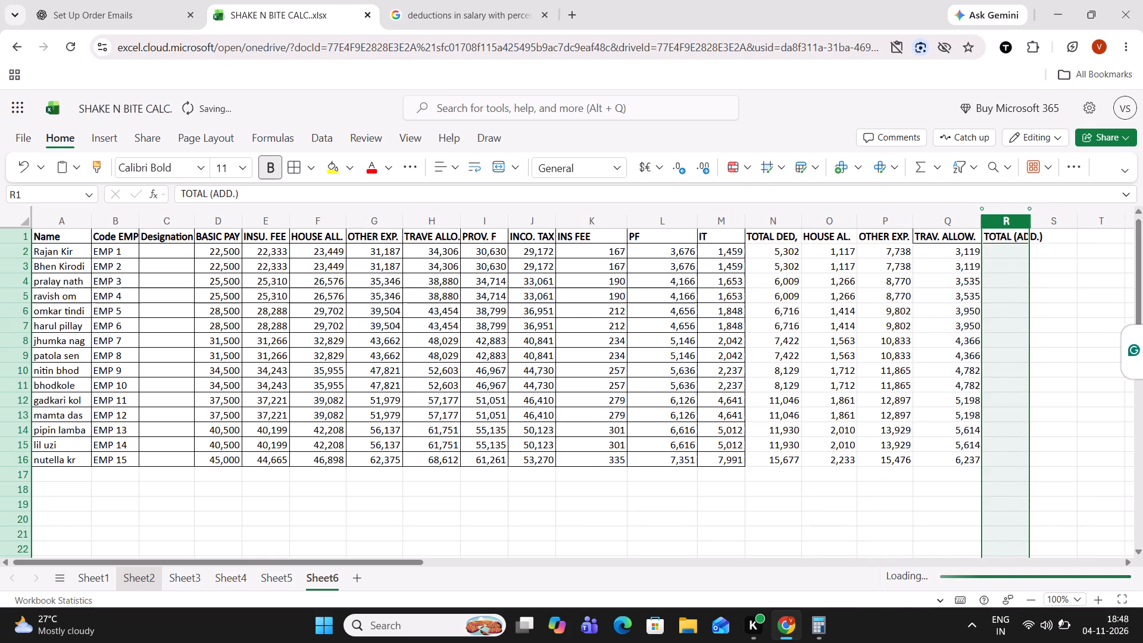
Start a formula in R2 under the "TOTAL (ADD.)" heading.
click(1019, 251)
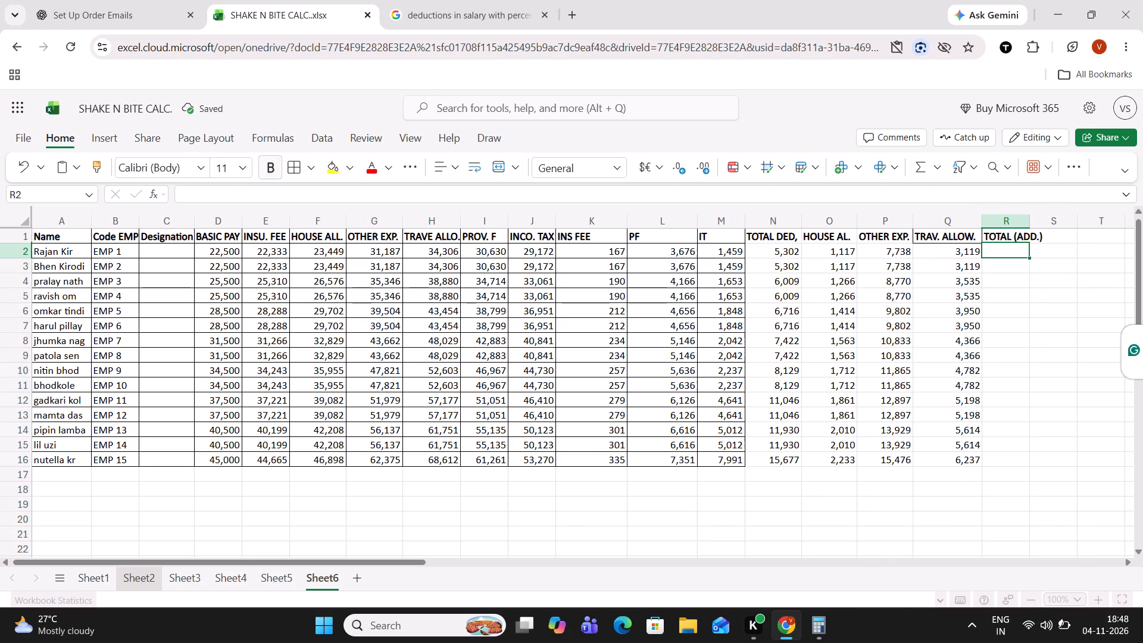
key(equal)
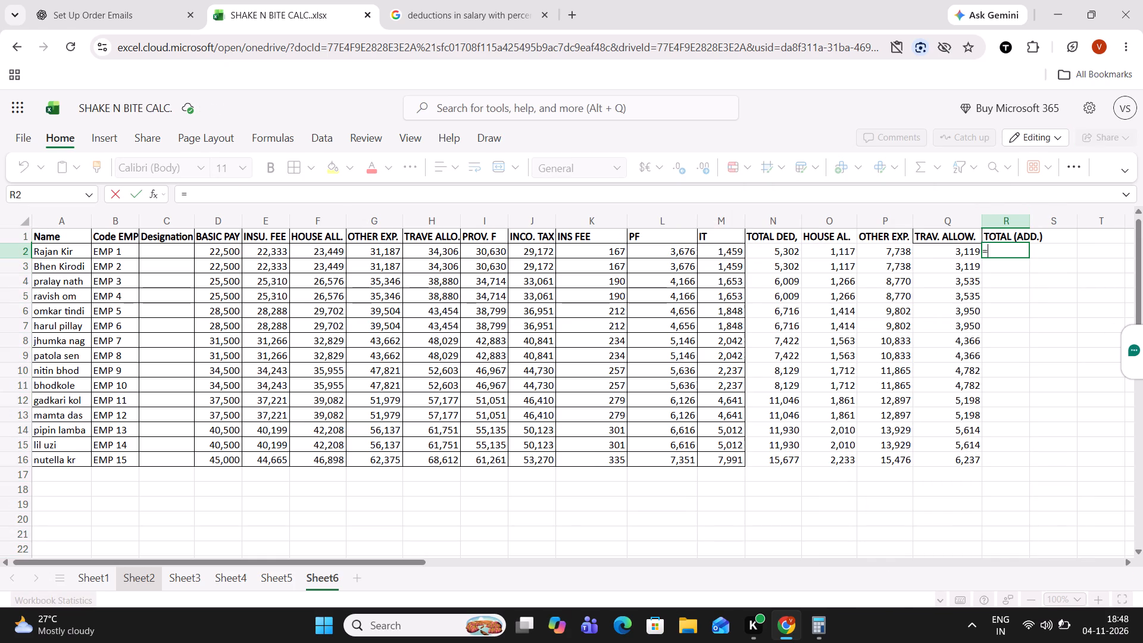
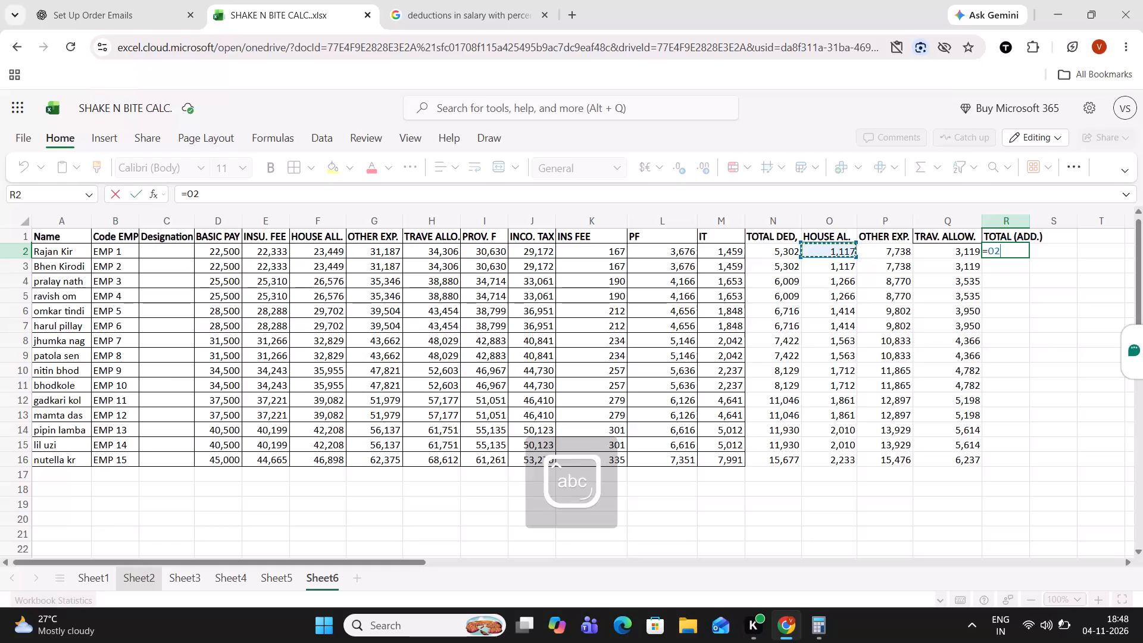
Complete the formula in R2 as =O2+P2+Q2 to add the three allowance differences.
key(plus)
click(890, 252)
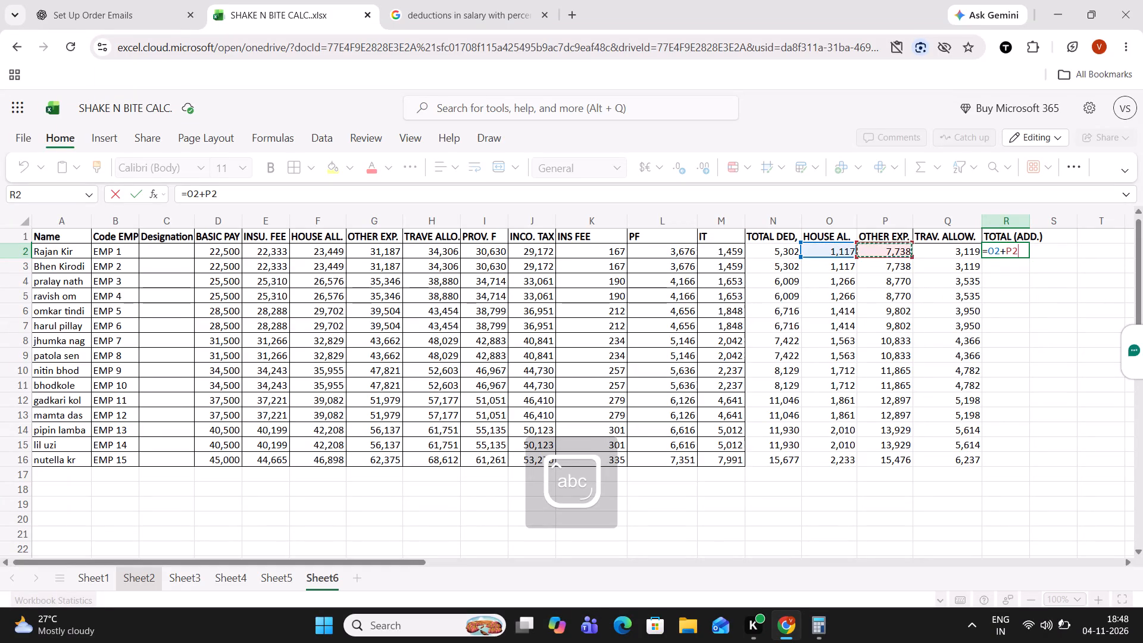
key(plus)
click(962, 248)
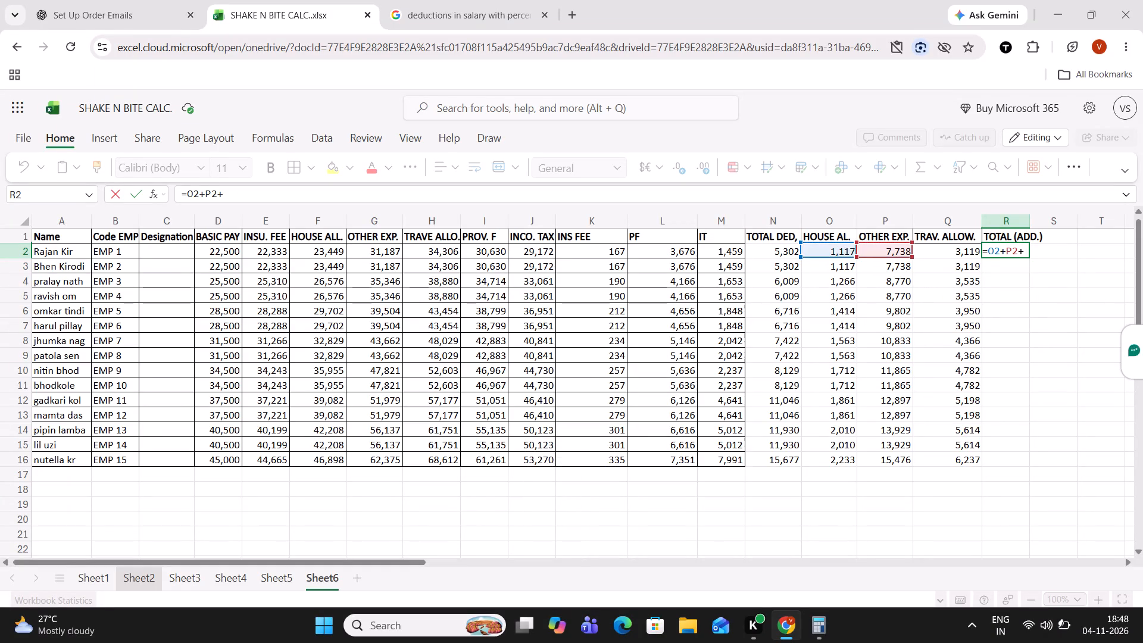
key(Return)
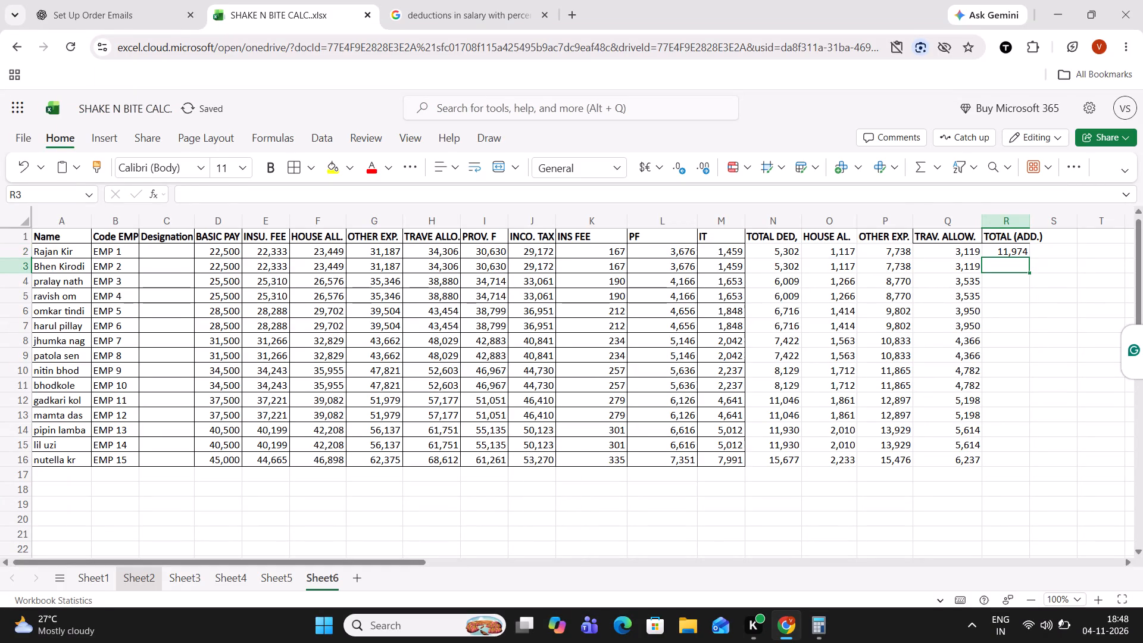
Widen column R so the "TOTAL (ADD.)" heading fits inside its cell.
click(1008, 248)
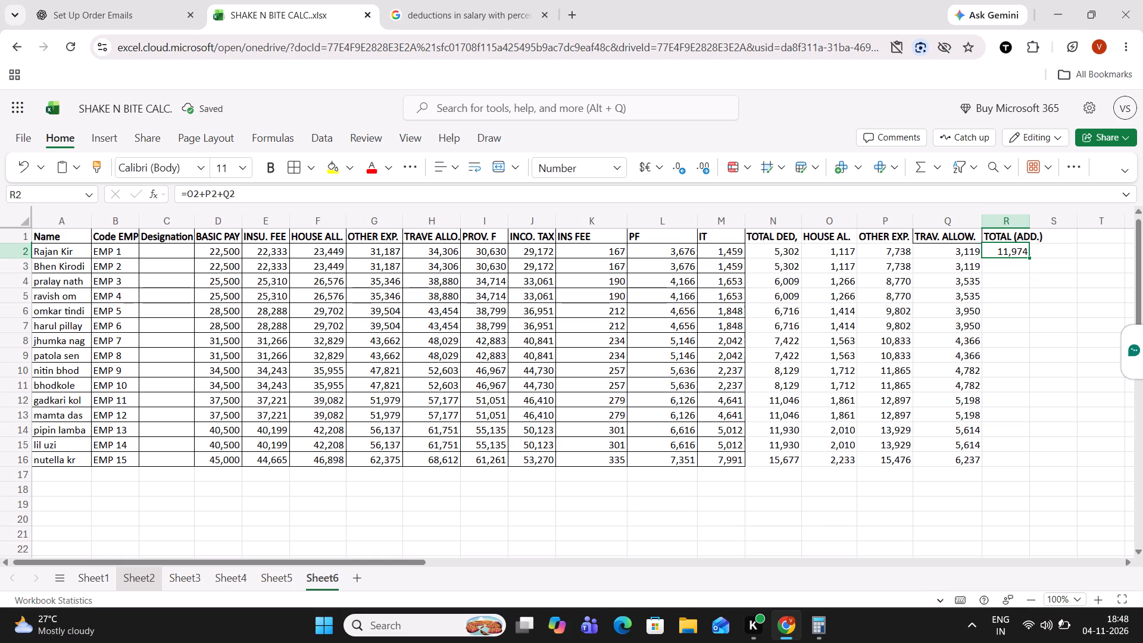
drag(1029, 220, 1035, 220)
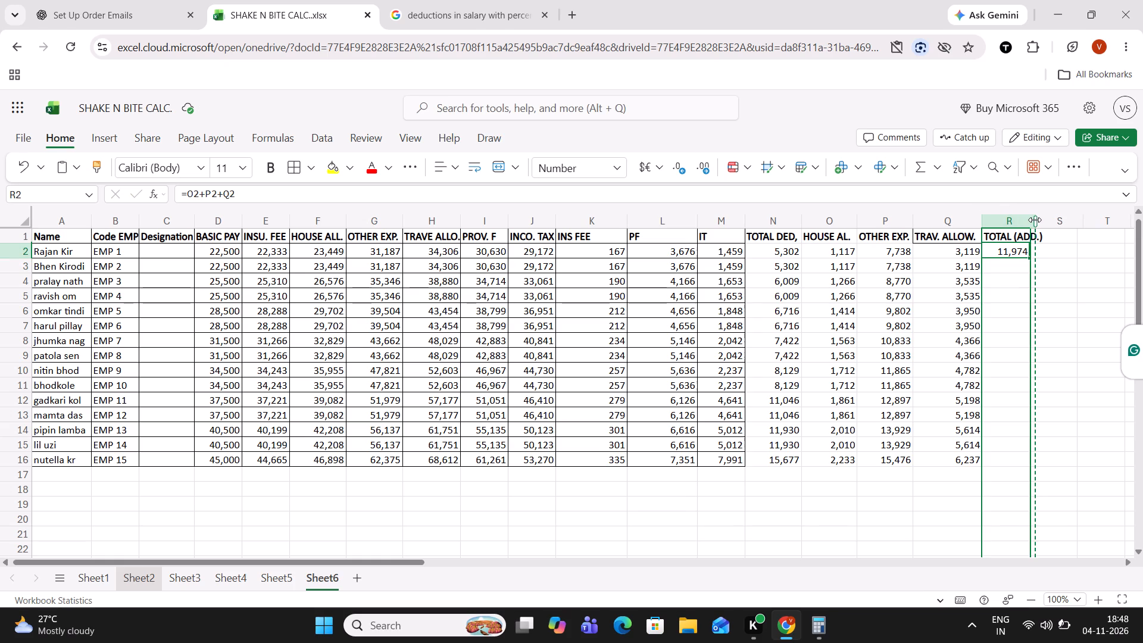
drag(1035, 220, 1035, 220)
click(1035, 220)
drag(1036, 220, 1044, 219)
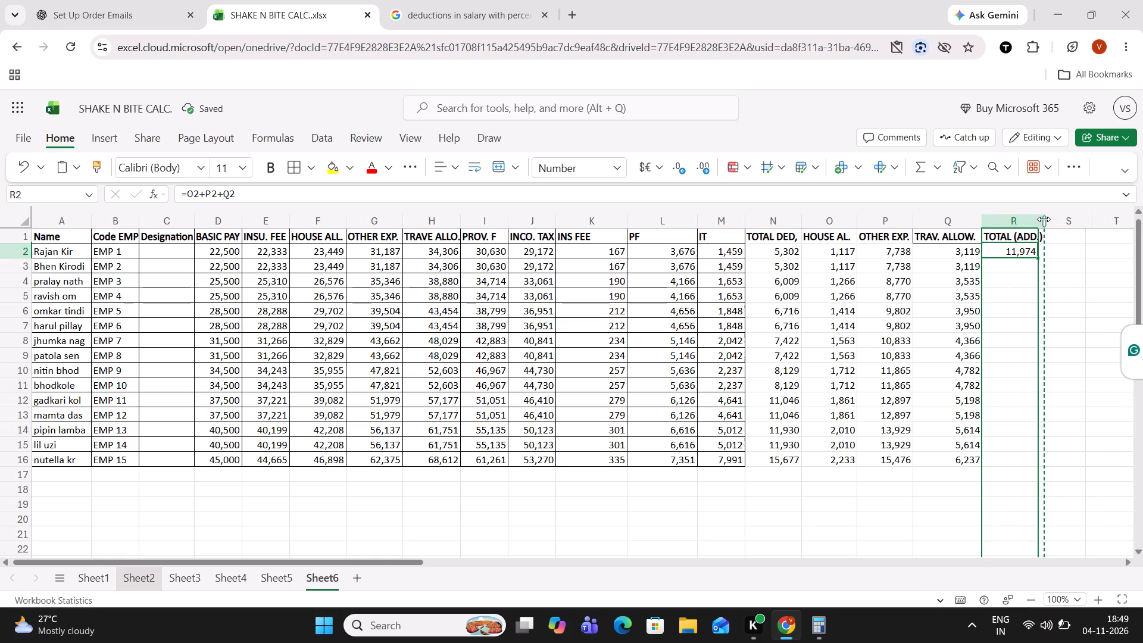
drag(1044, 219, 1045, 219)
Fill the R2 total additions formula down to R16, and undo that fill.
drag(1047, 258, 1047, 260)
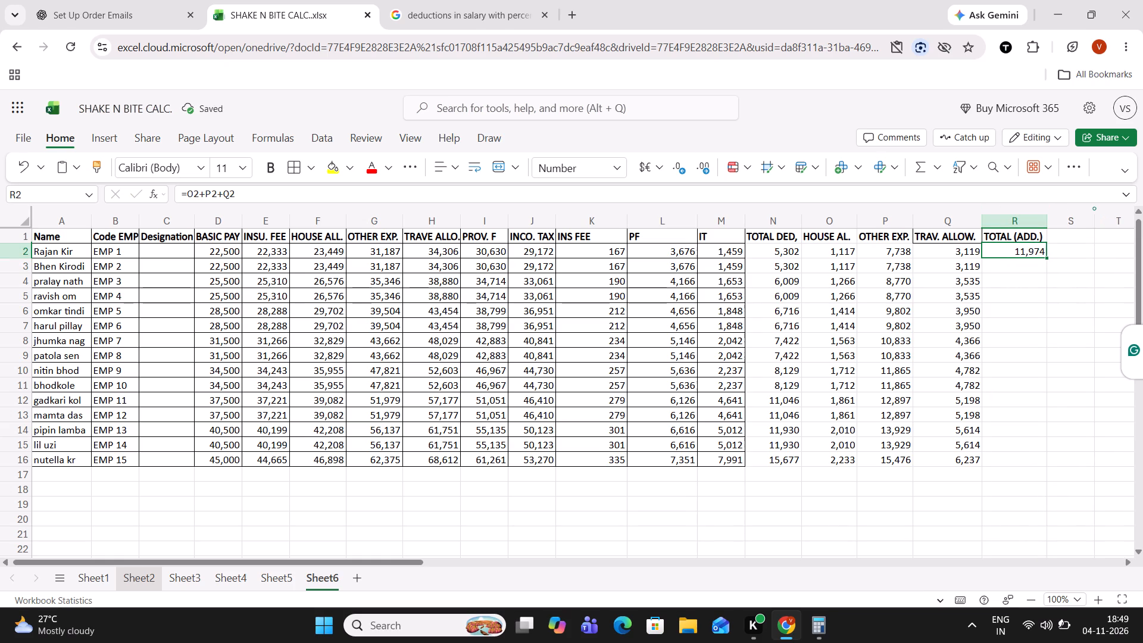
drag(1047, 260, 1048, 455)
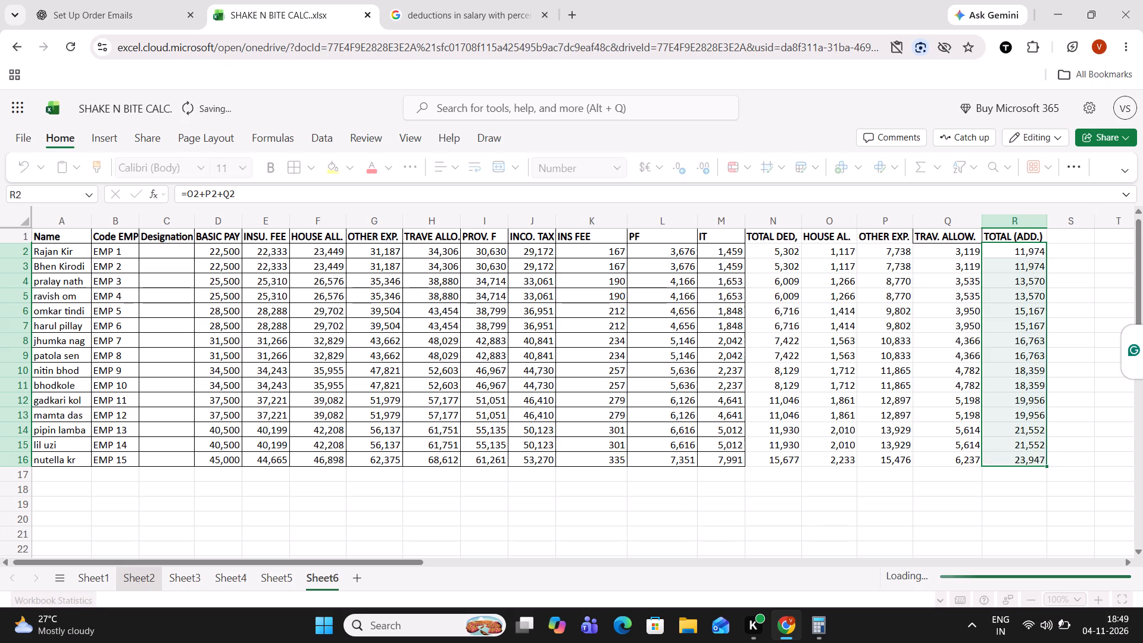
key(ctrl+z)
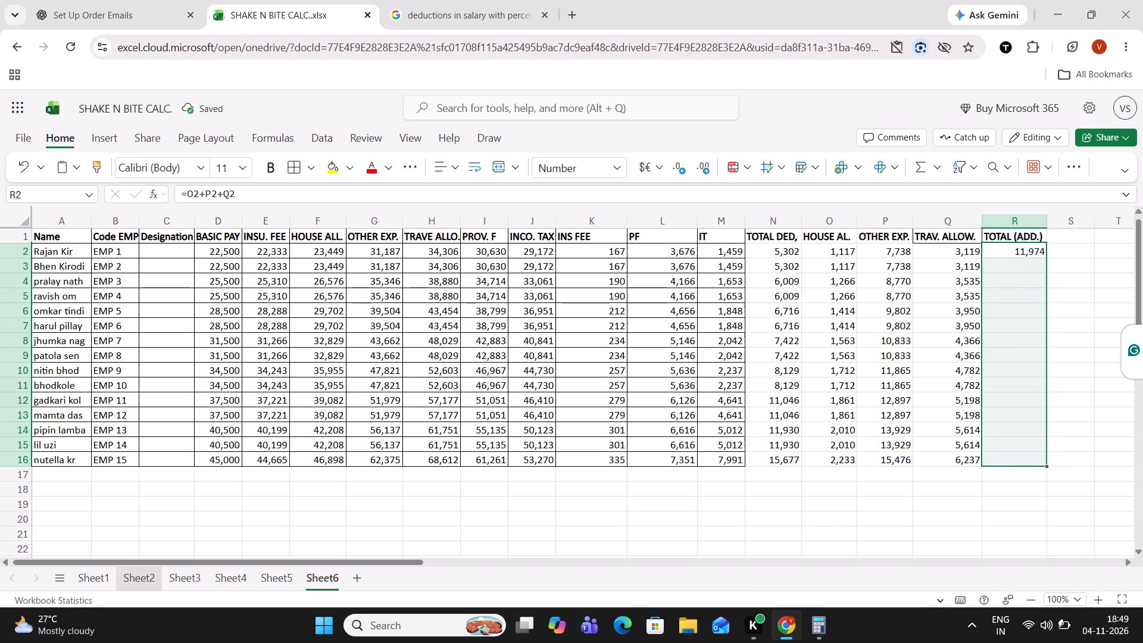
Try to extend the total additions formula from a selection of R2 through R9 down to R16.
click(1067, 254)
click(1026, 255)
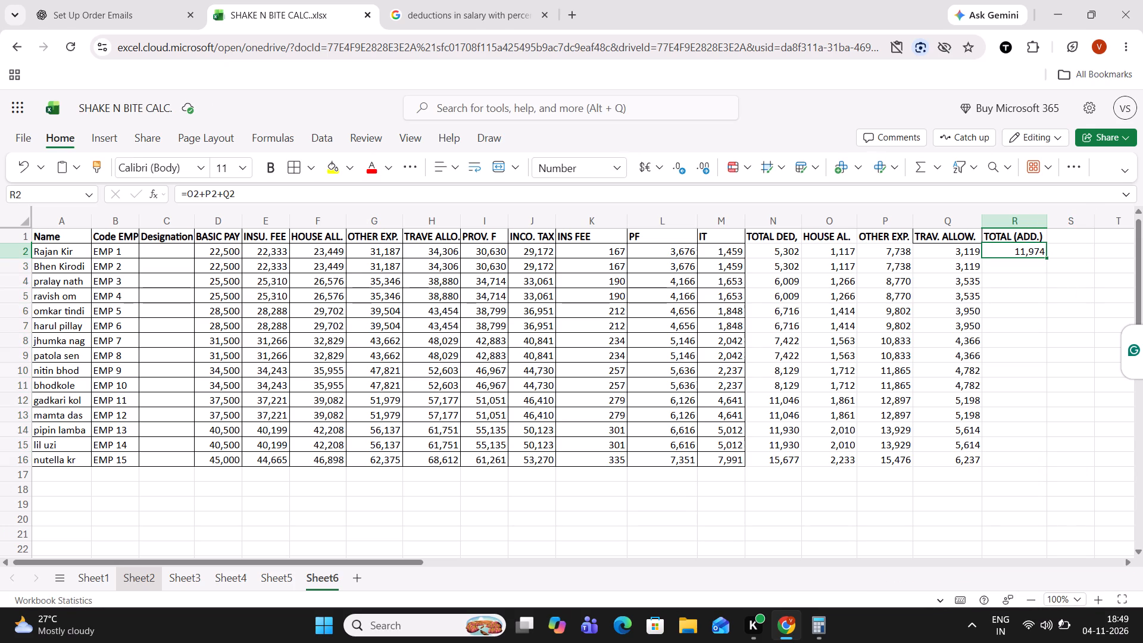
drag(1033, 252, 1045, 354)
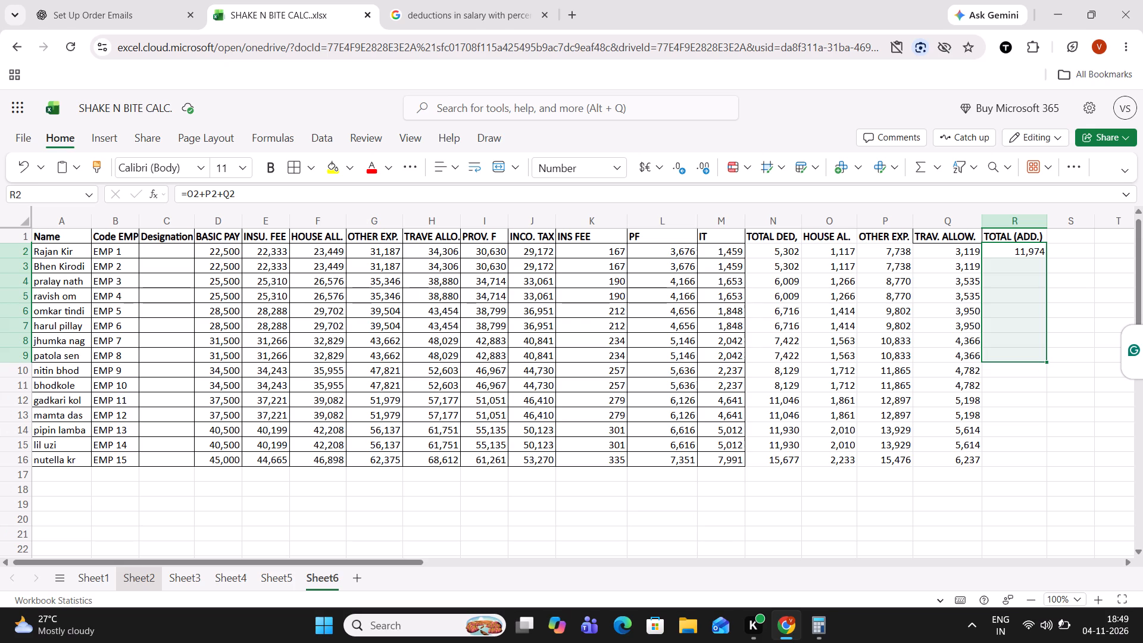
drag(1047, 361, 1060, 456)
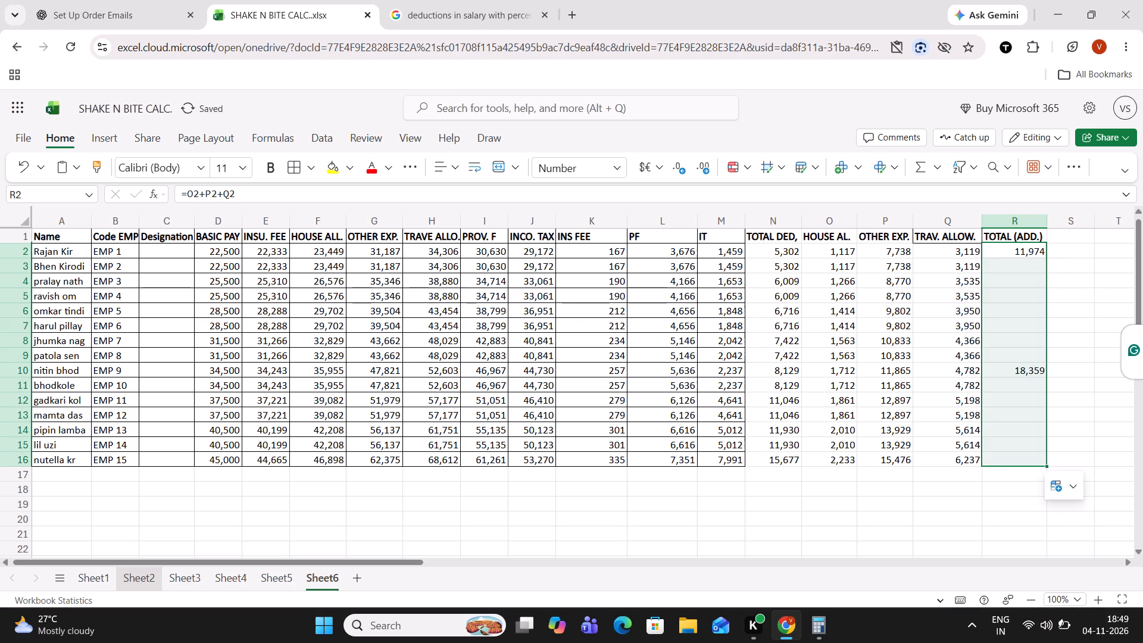
Fill the total additions formula from R2 down through R16 for all employees.
click(1022, 249)
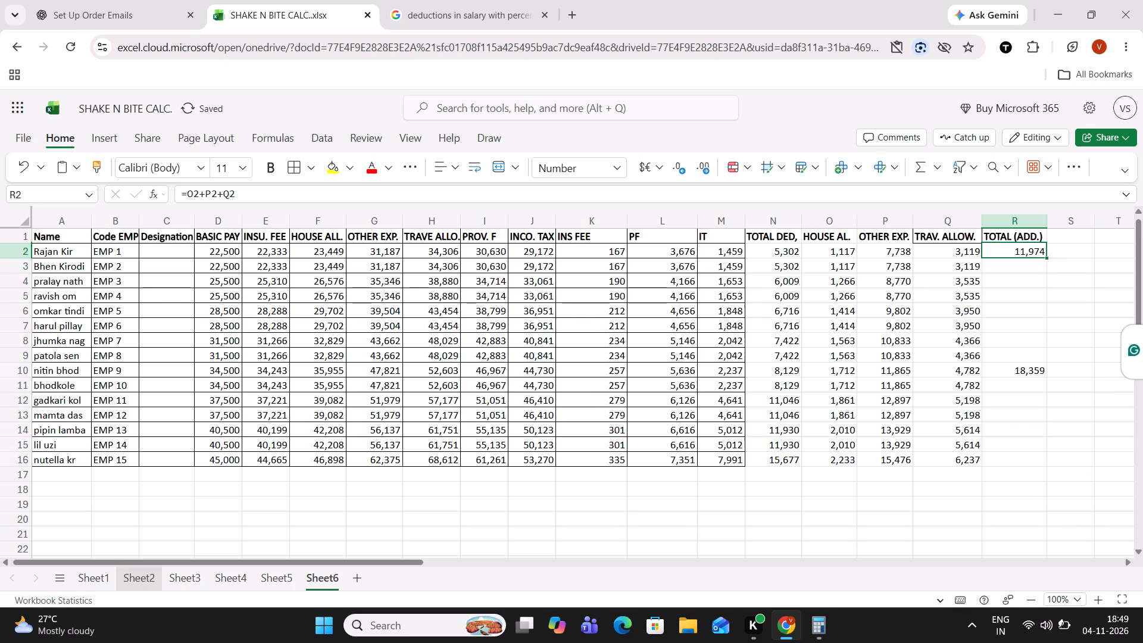
drag(1046, 257, 1052, 291)
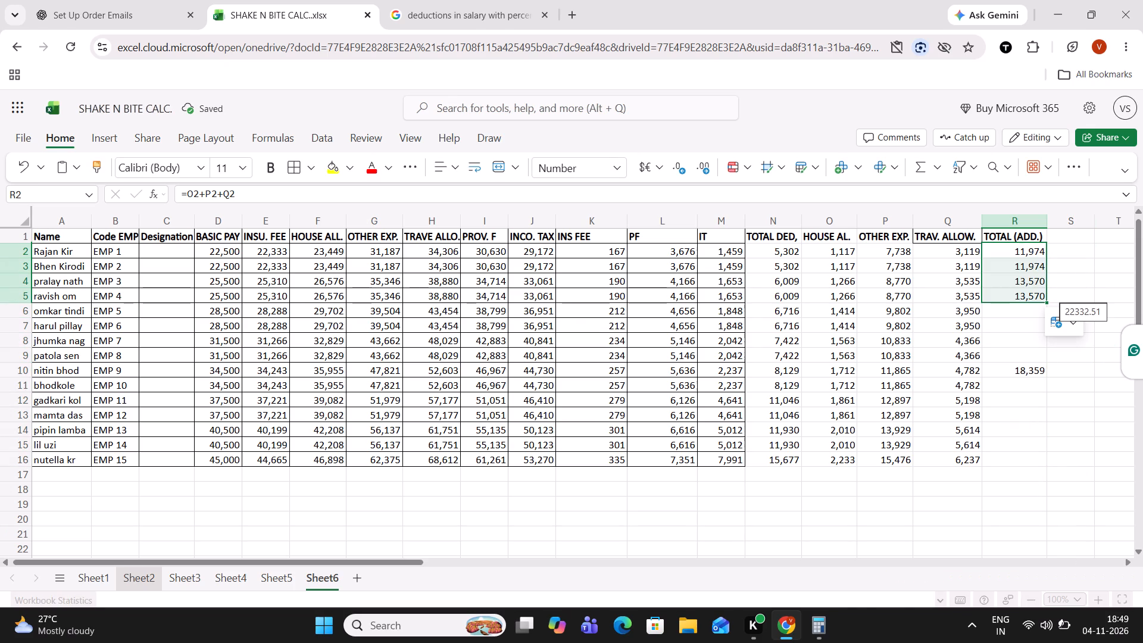
drag(1046, 302, 1045, 394)
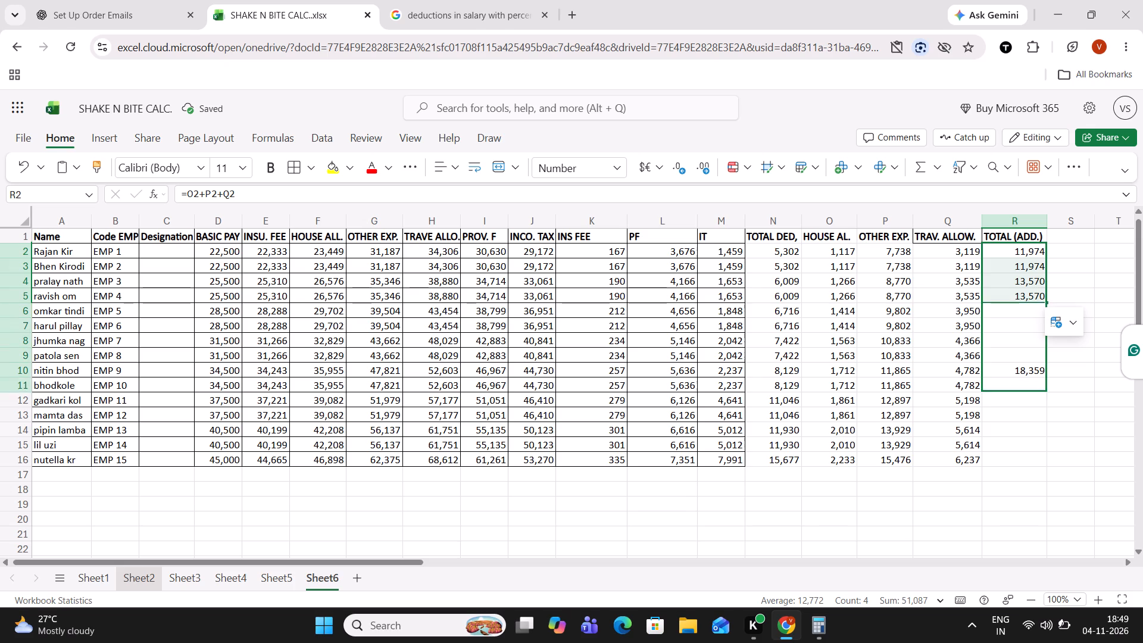
drag(1045, 394, 1045, 458)
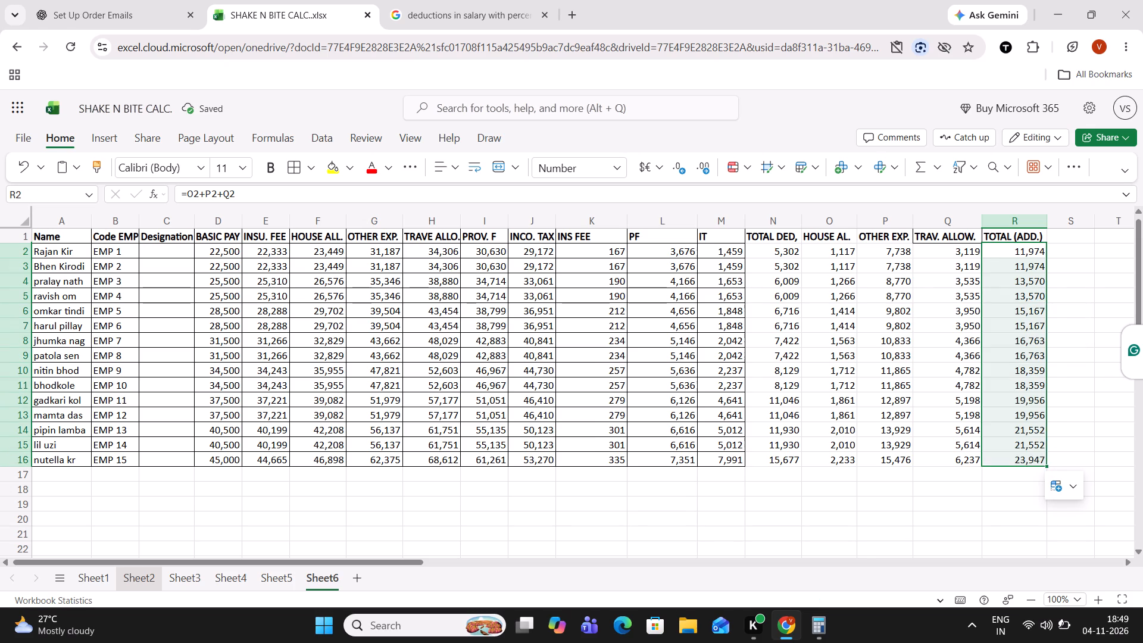
Enter the heading "Net Pay" in S1 and make it bold.
click(1072, 238)
text(Net Pay)
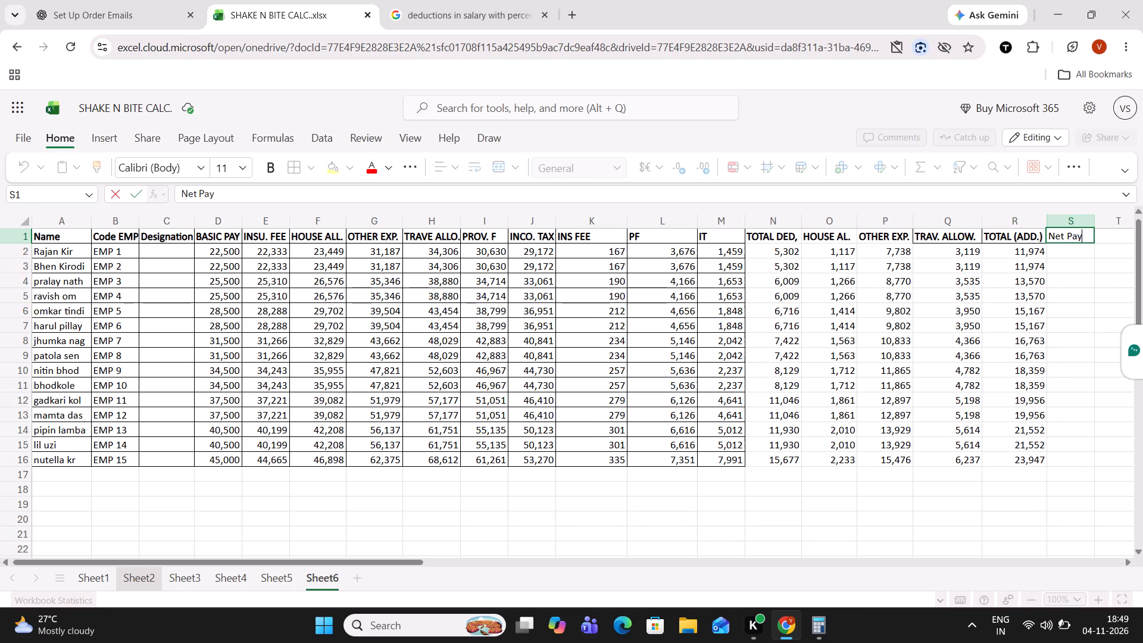
click(955, 268)
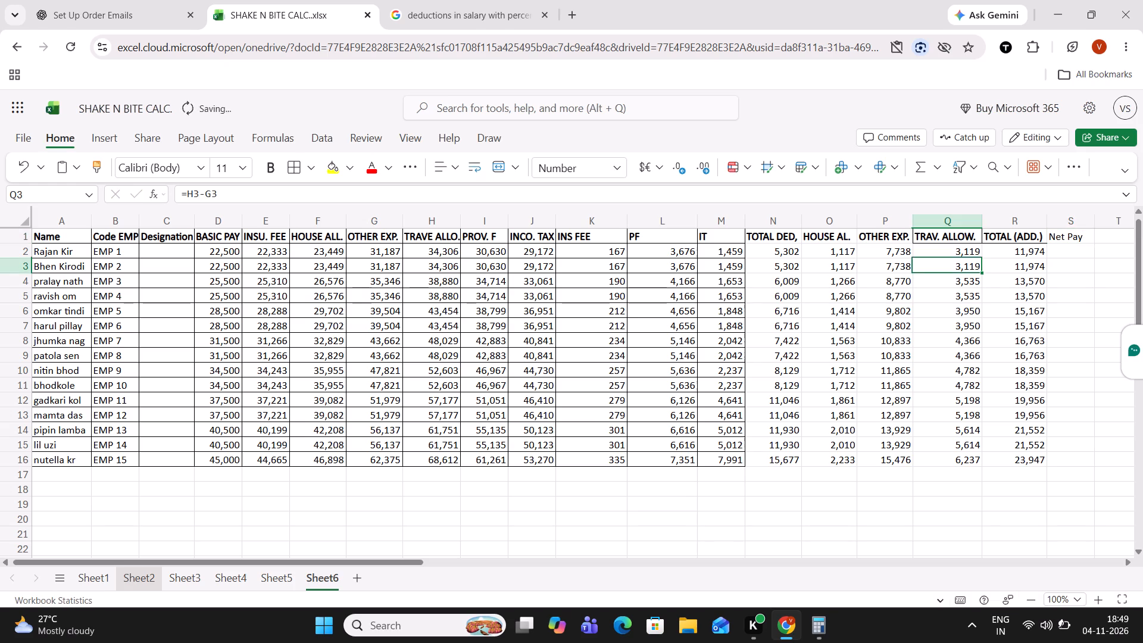
click(1055, 236)
click(263, 171)
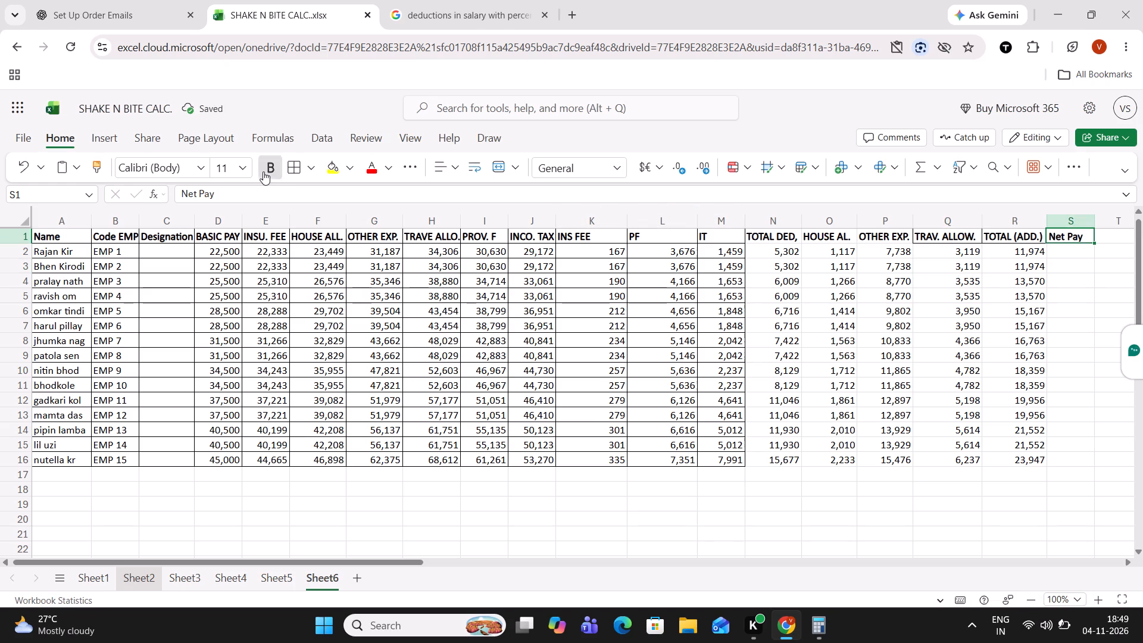
Apply all borders to the Net Pay column cells from S1 through S16.
click(286, 170)
click(1058, 249)
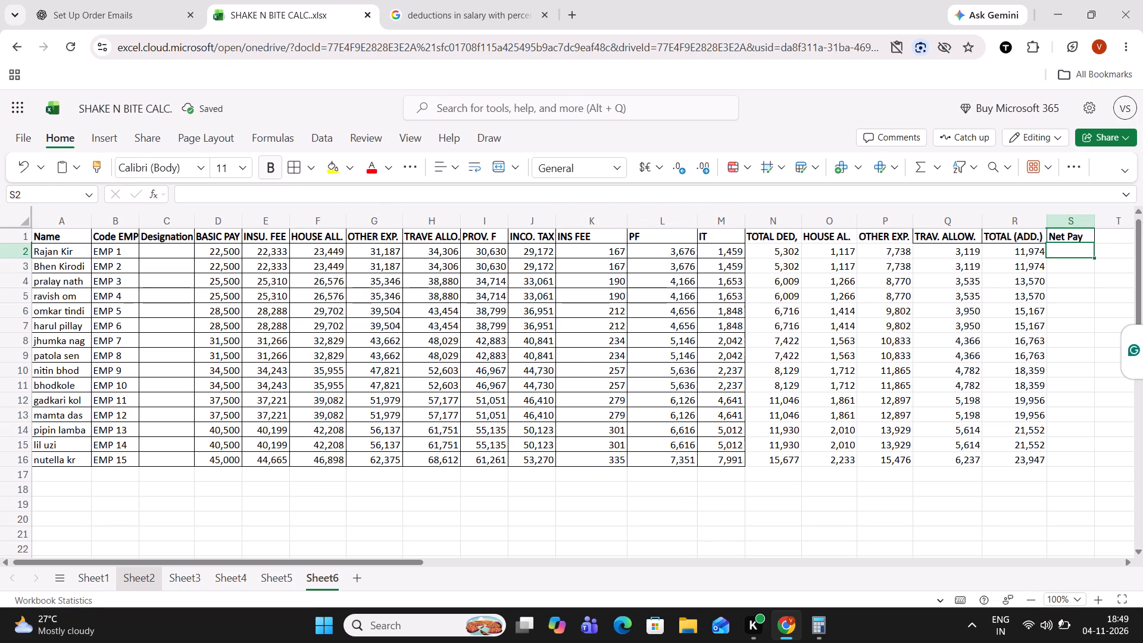
drag(1077, 239, 1088, 456)
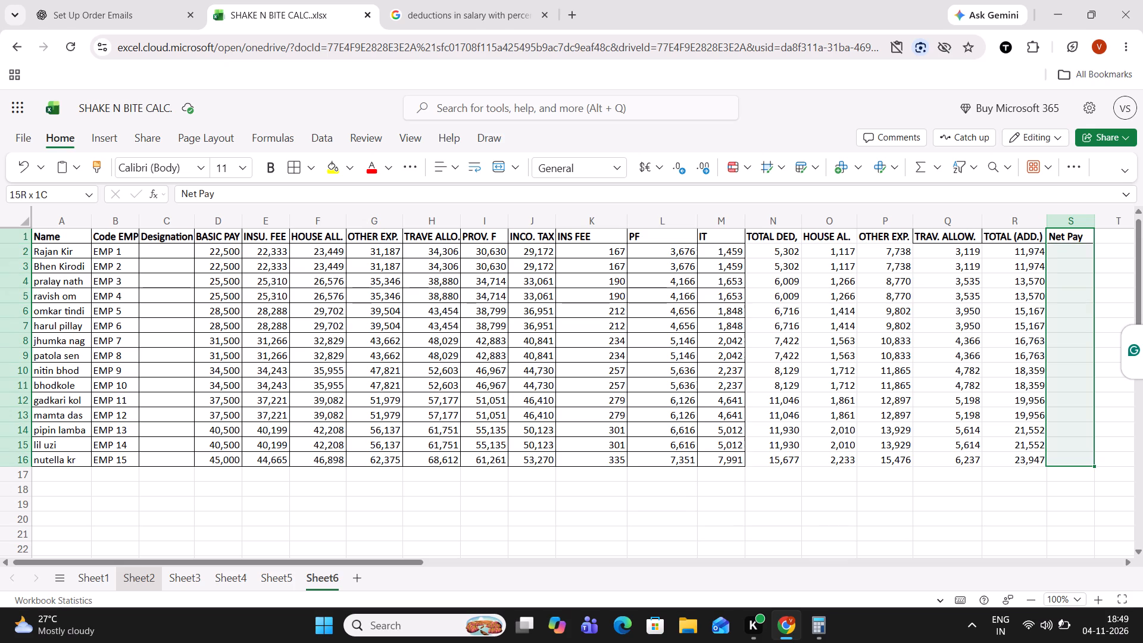
drag(1088, 456, 1088, 458)
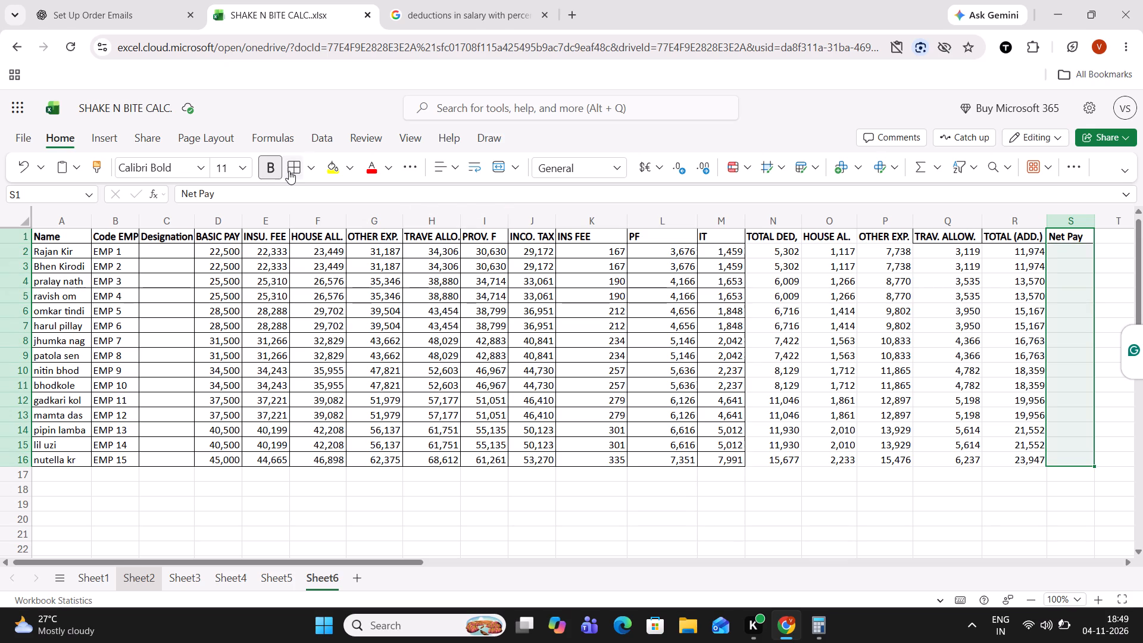
click(289, 171)
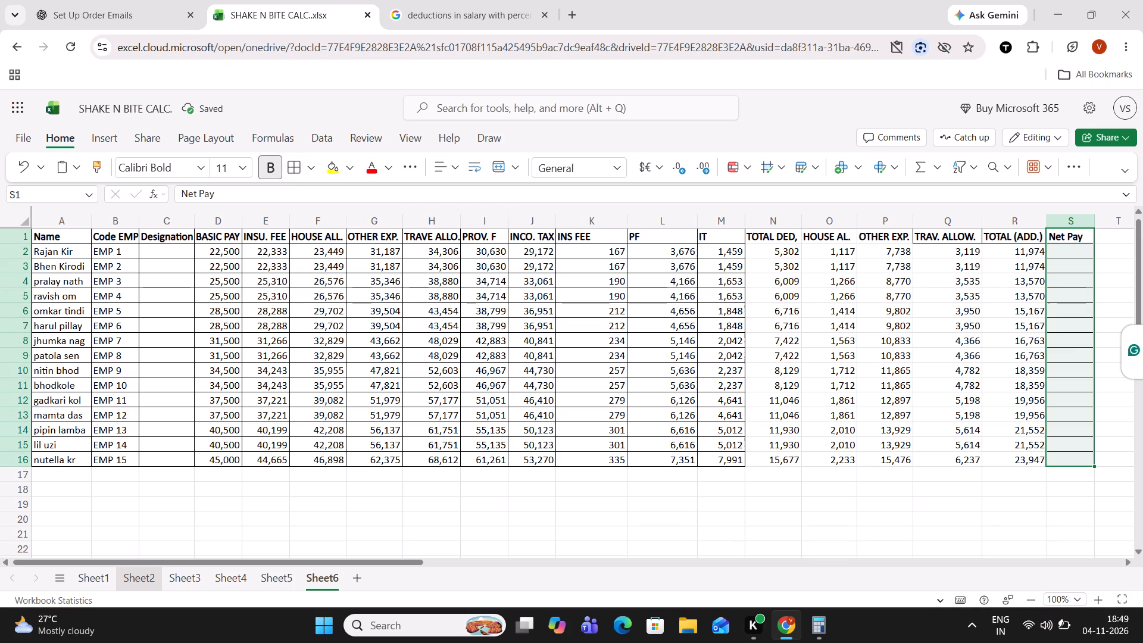
Enter the formula =D2-N2+R2 in S2 to calculate net pay from basic pay, total deductions and total additions.
click(1063, 255)
key(equal)
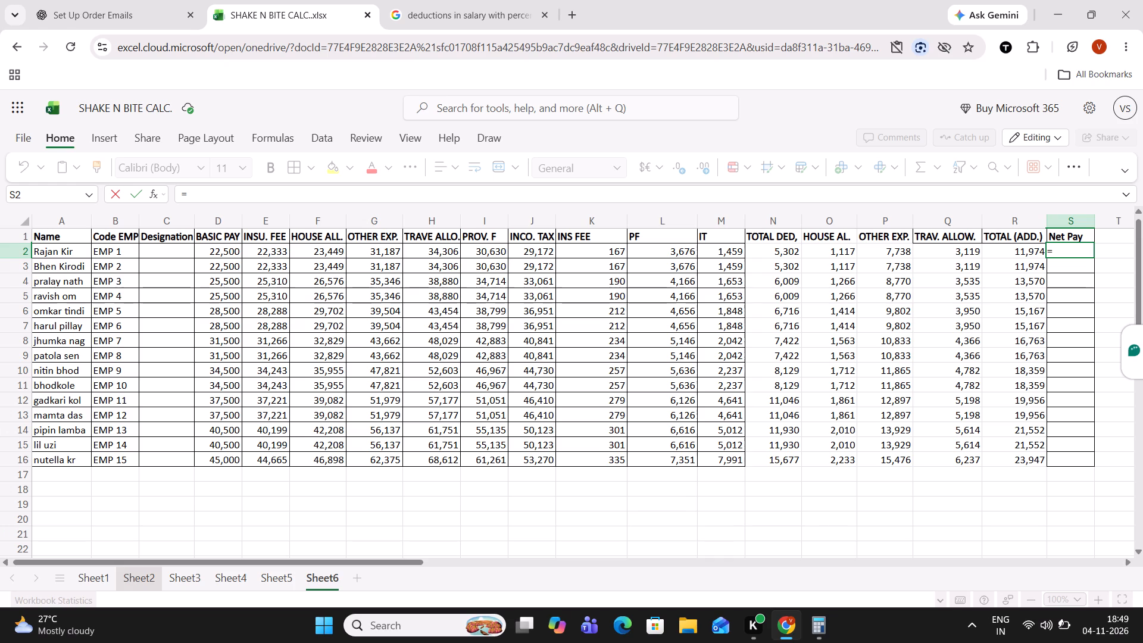
click(214, 257)
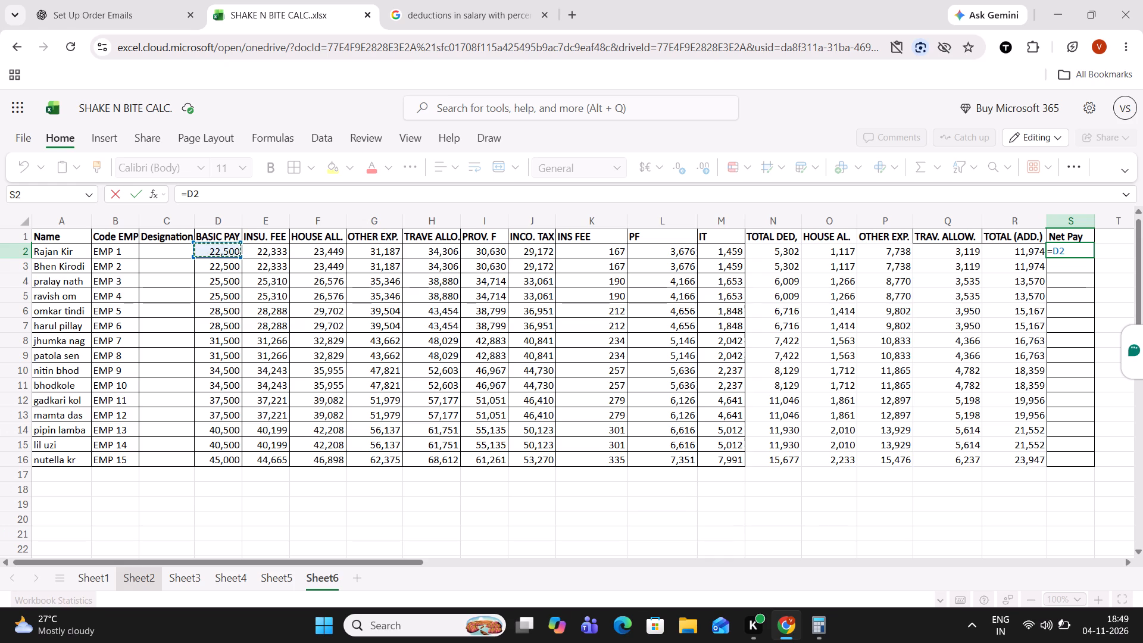
key(minus)
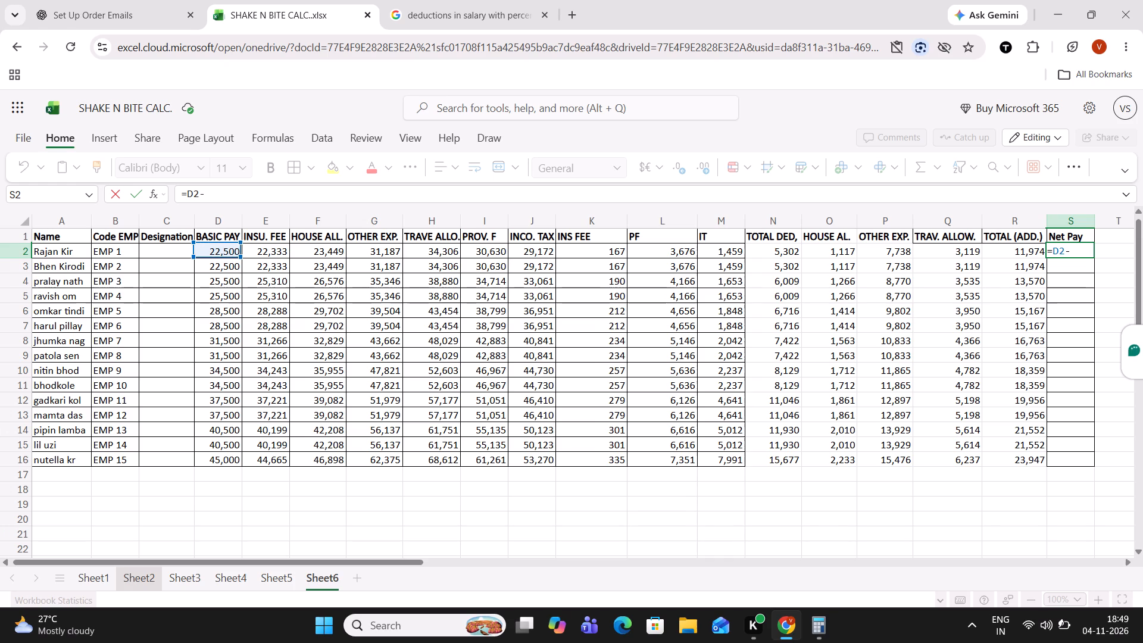
click(786, 251)
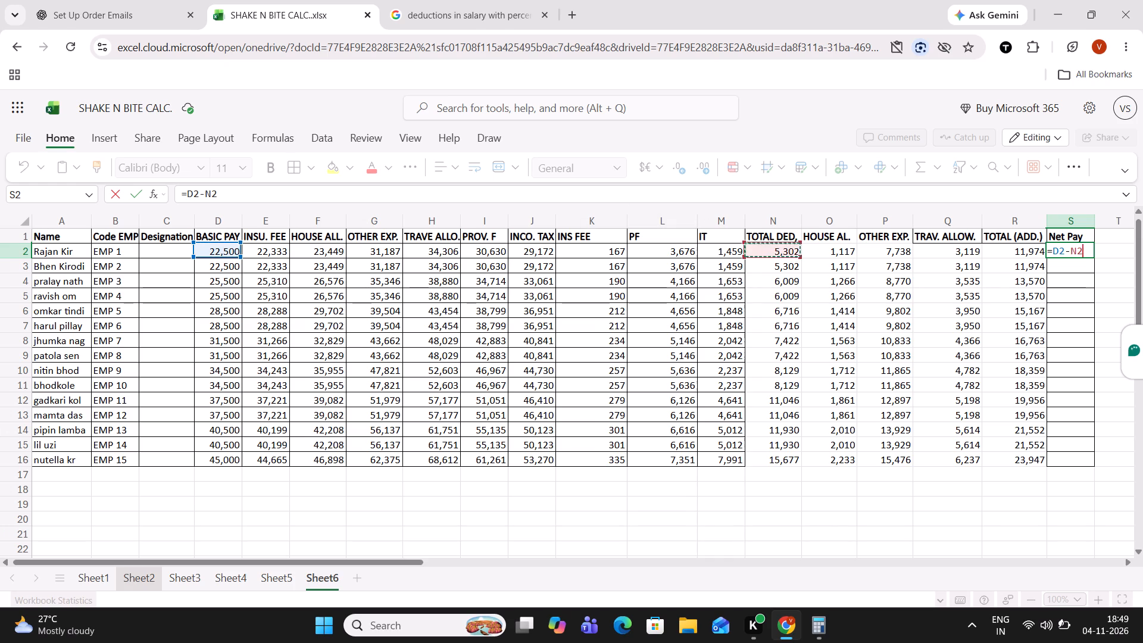
key(plus)
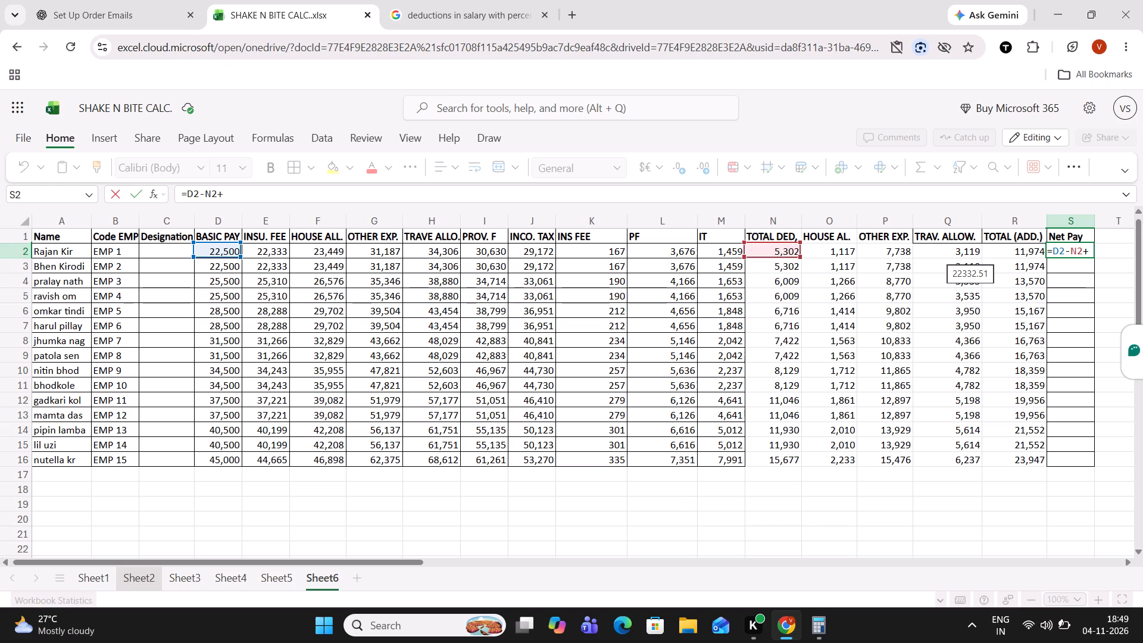
click(1007, 251)
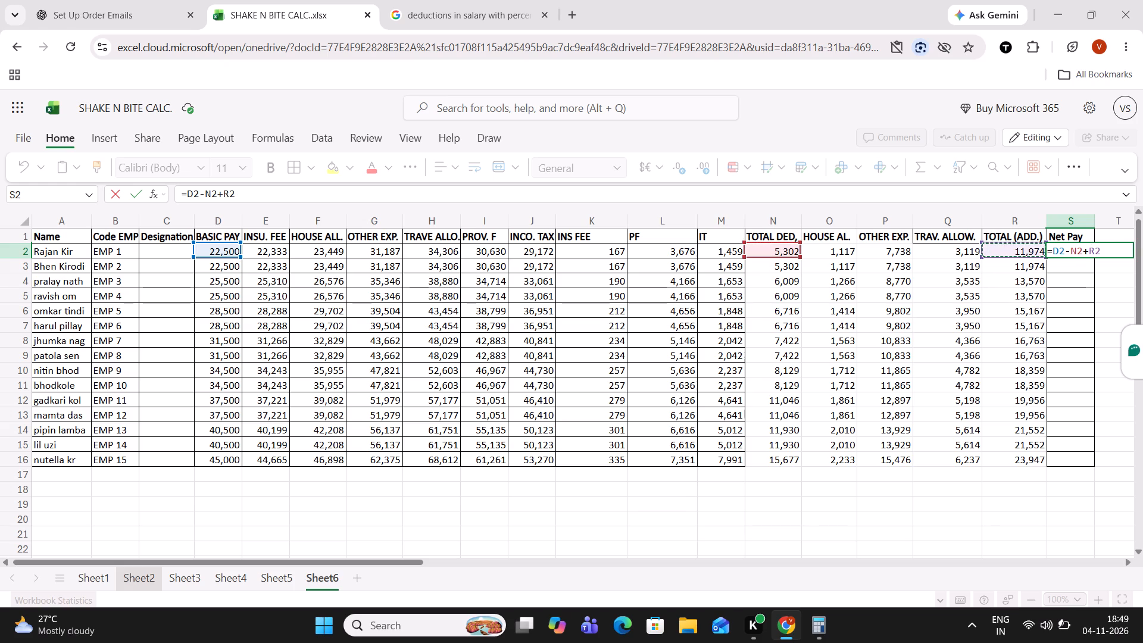
key(Return)
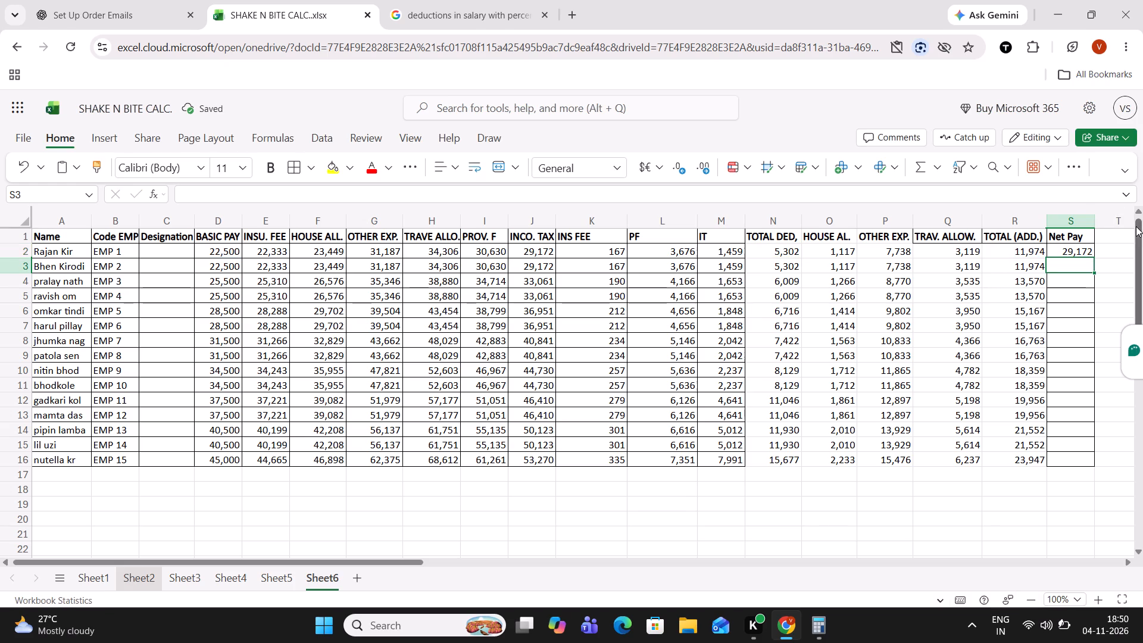
Fill the net pay formula from S2 down through S16, and deselect the range.
click(1079, 252)
drag(1093, 257, 1091, 288)
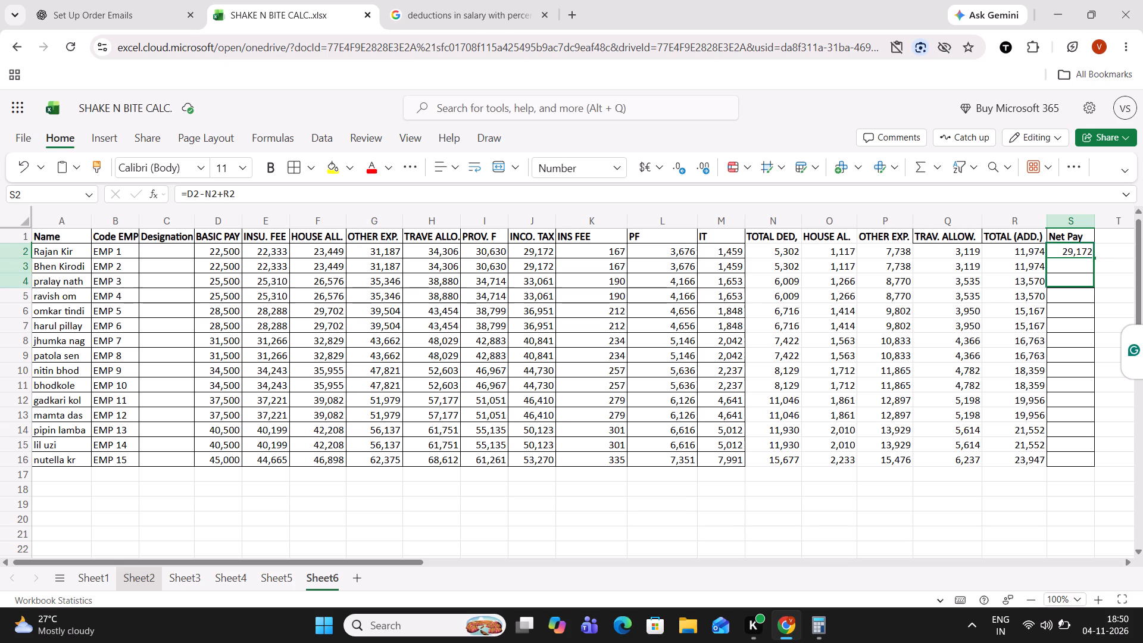
drag(1091, 288, 1089, 458)
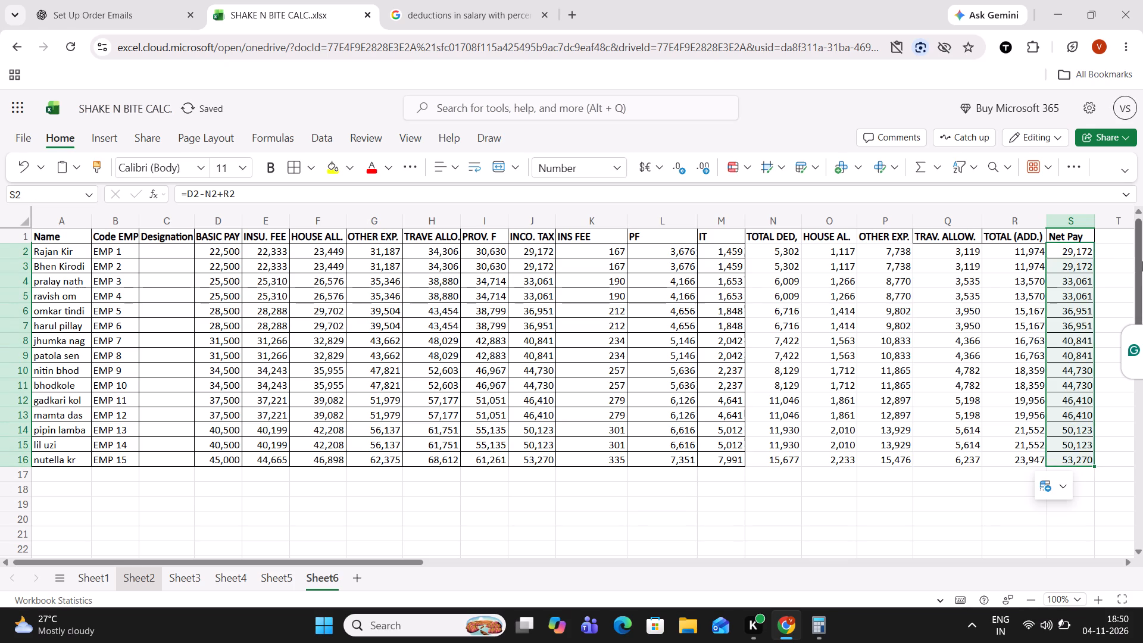
click(686, 514)
click(750, 497)
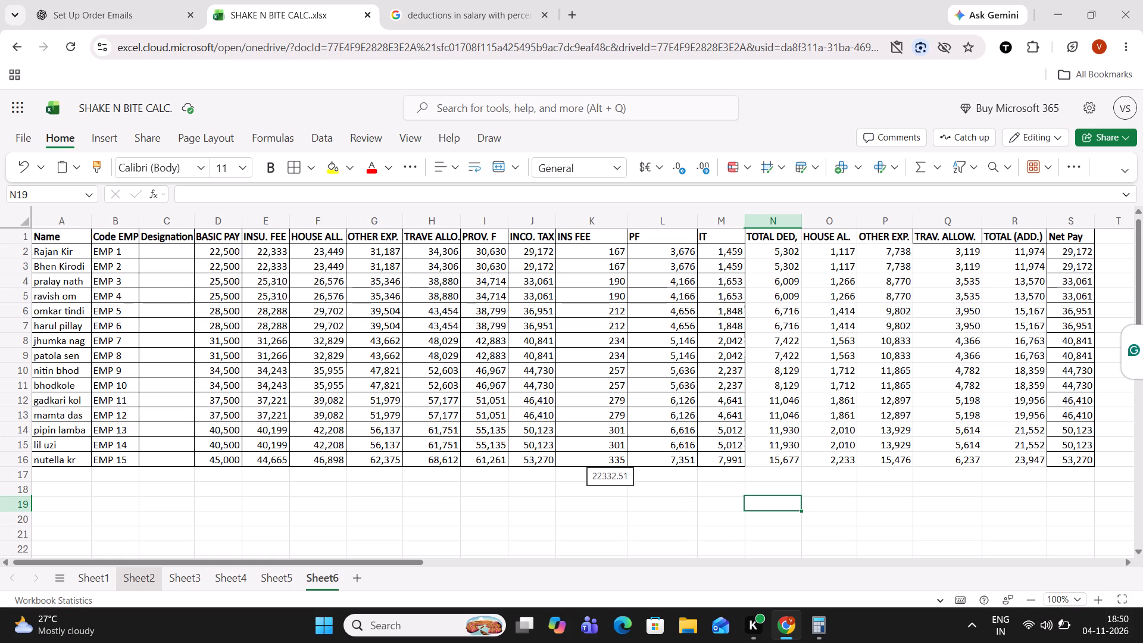
click(160, 251)
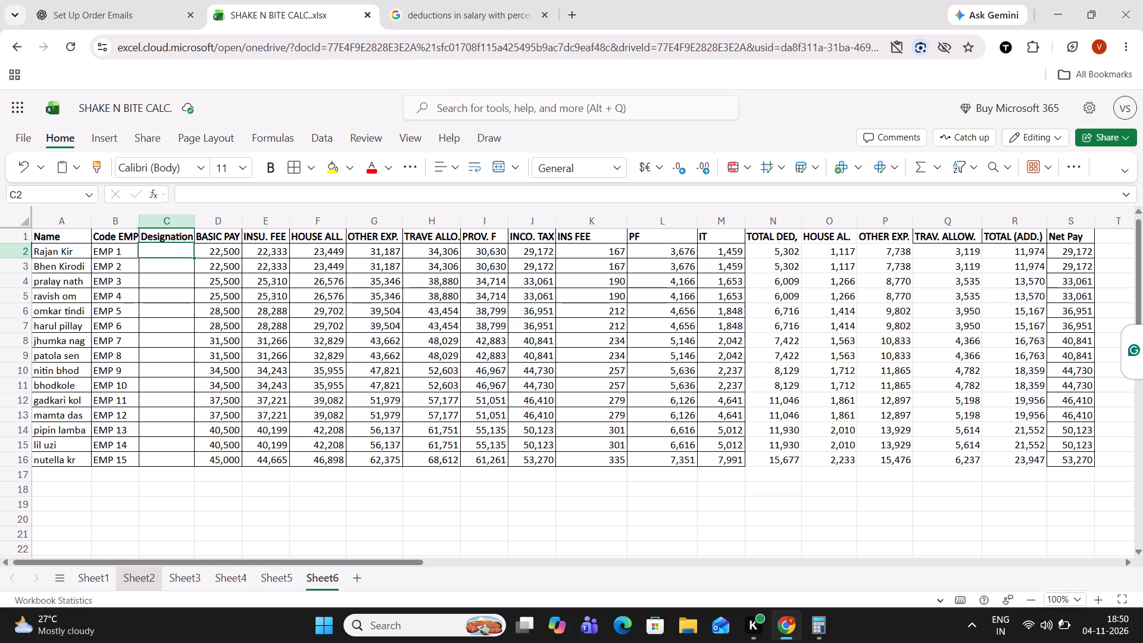
click(442, 0)
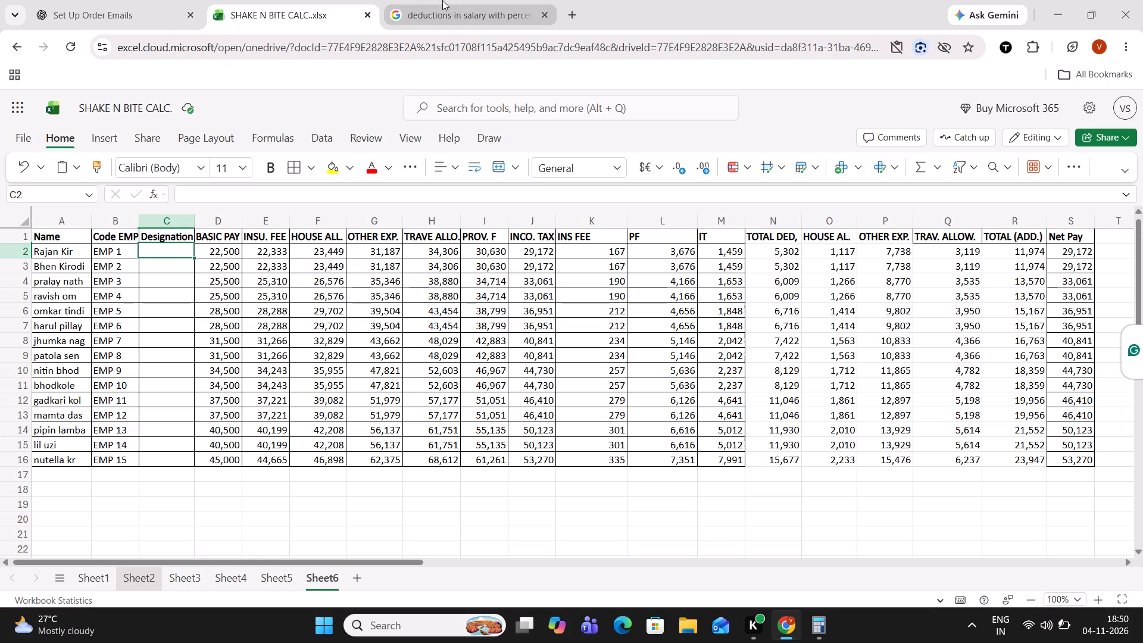
click(452, 54)
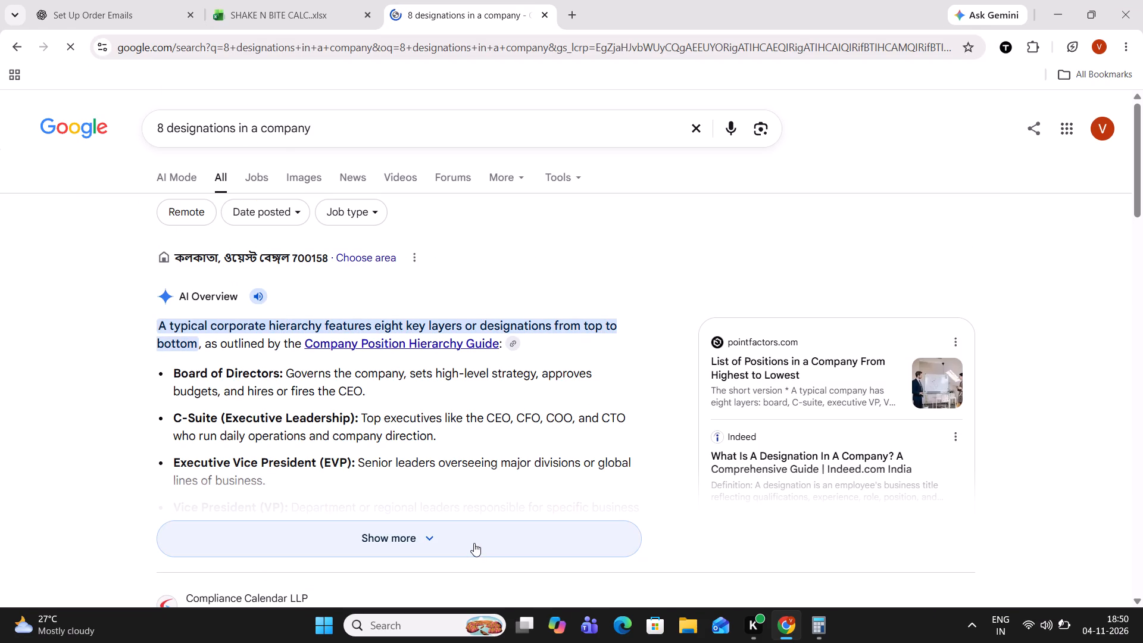
Refine the Google search to "8 employee designations in a company".
click(170, 126)
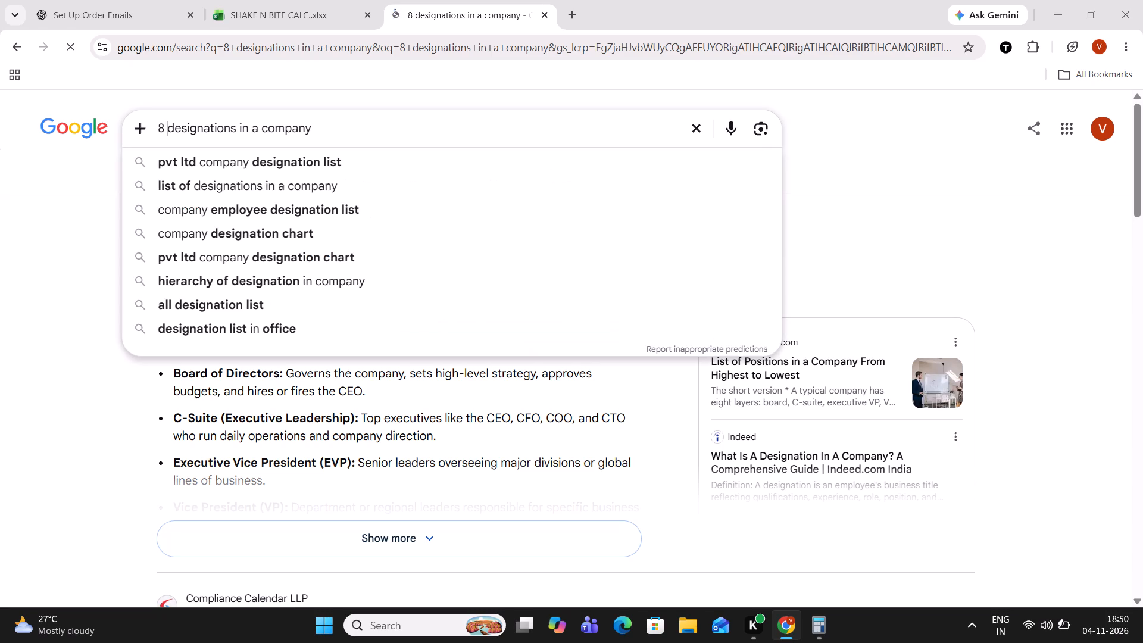
text(empl)
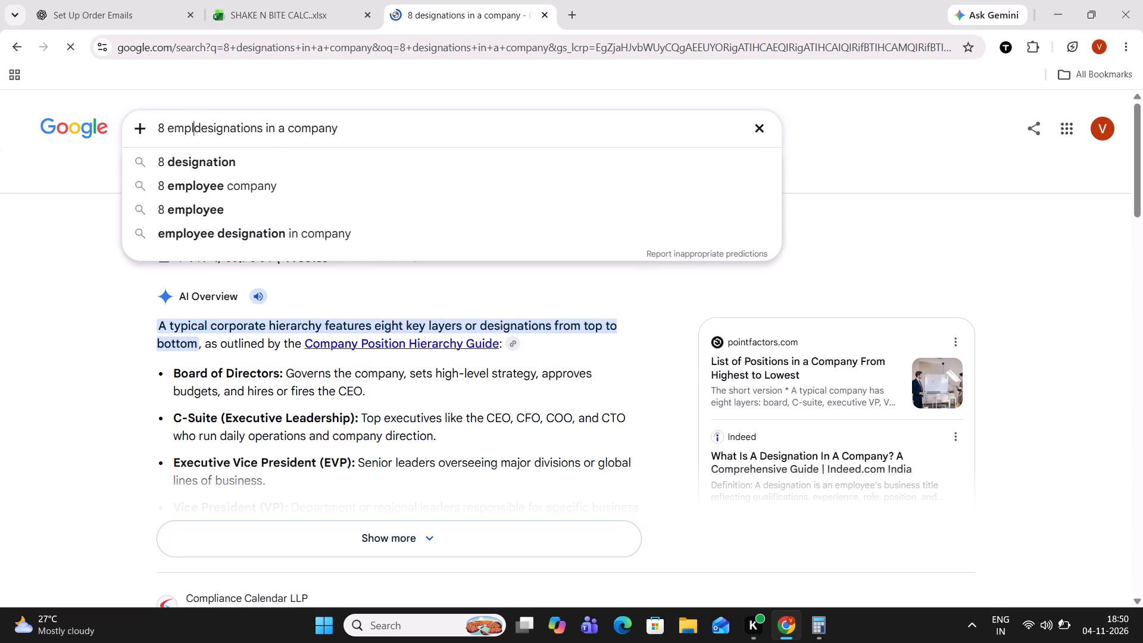
key(p)
text(ye)
key(BackSpace)
key(BackSpace)
key(BackSpace)
text(oyee)
key(space)
key(Return)
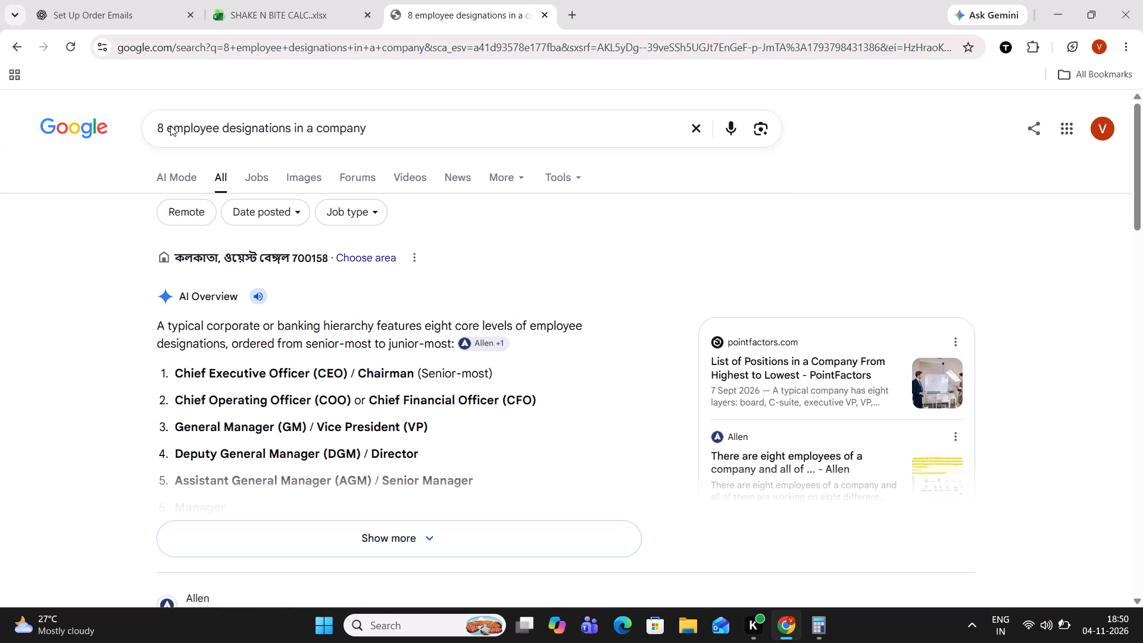
Refine the search to "8 medium level employee designations in a company" and read through the list of mid-level designations.
click(168, 124)
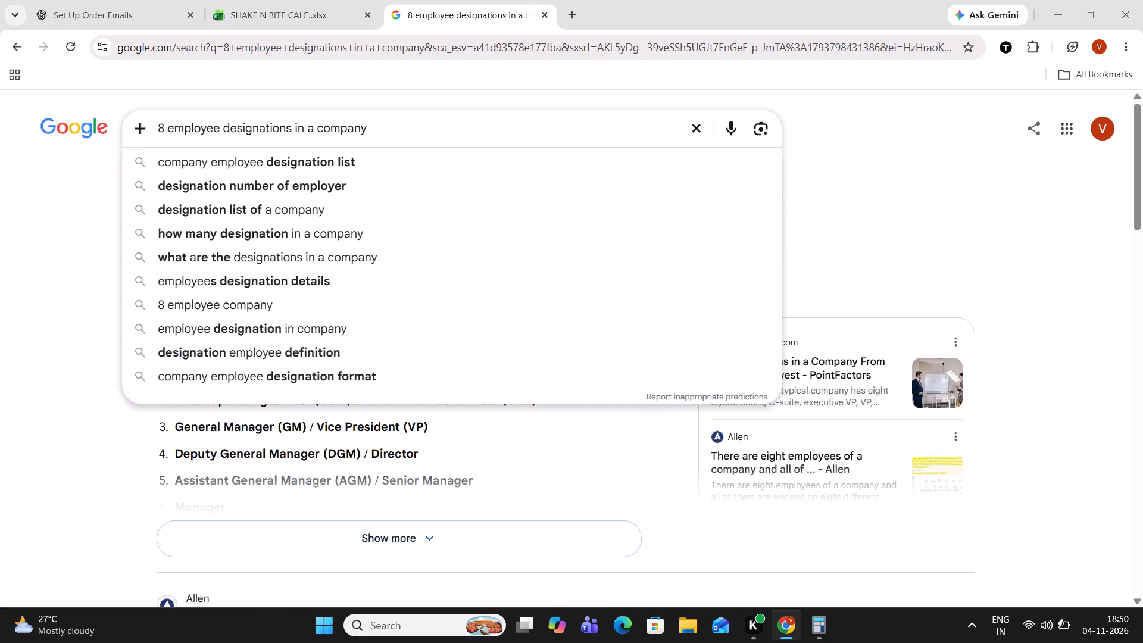
text(medium level)
key(space)
key(Return)
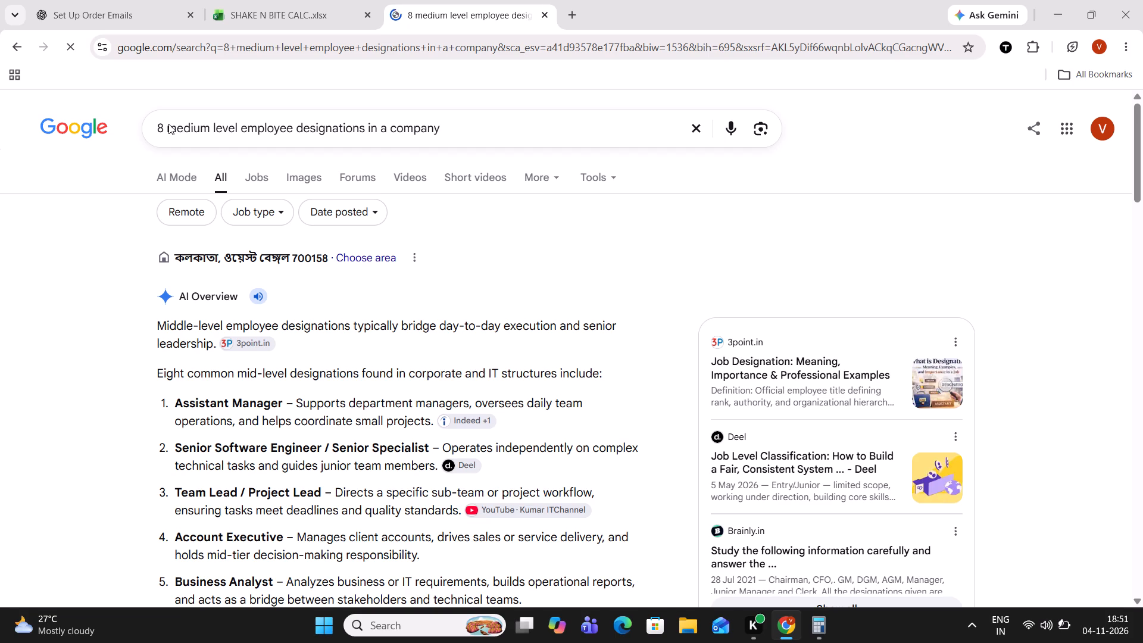
click(479, 356)
key(Down)
key(Down)
key(Down)
key(Down)
key(Down)
key(Down)
key(Down)
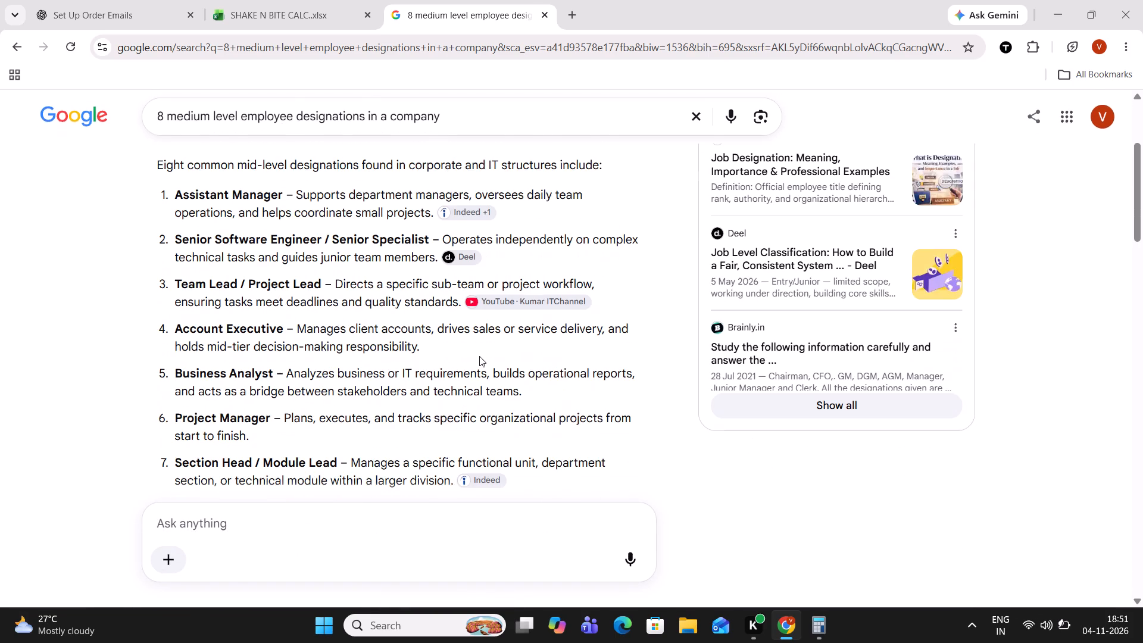
key(Down)
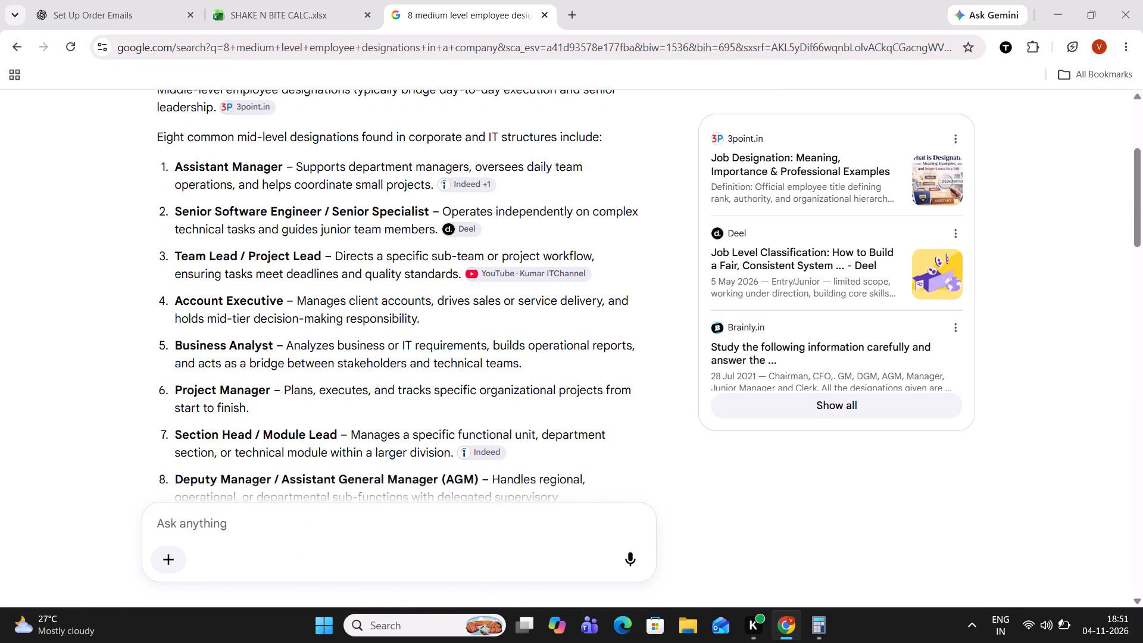
Return to the salary workbook and enter "Ass. Mana." as the designation in C2.
click(332, 11)
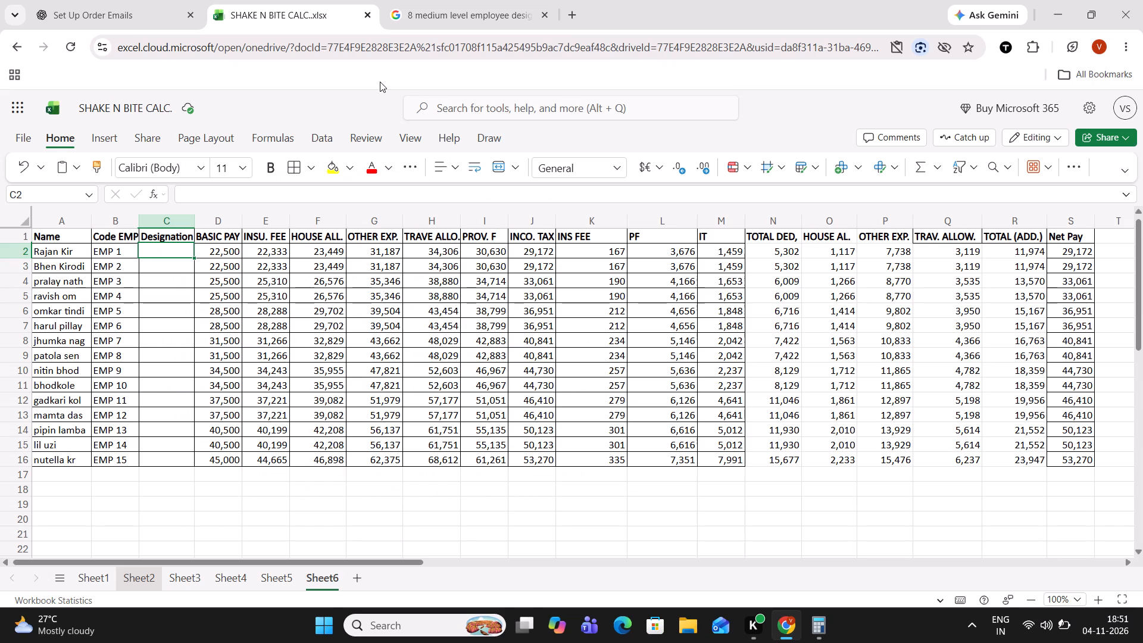
text(Ass.)
key(space)
text(Manager)
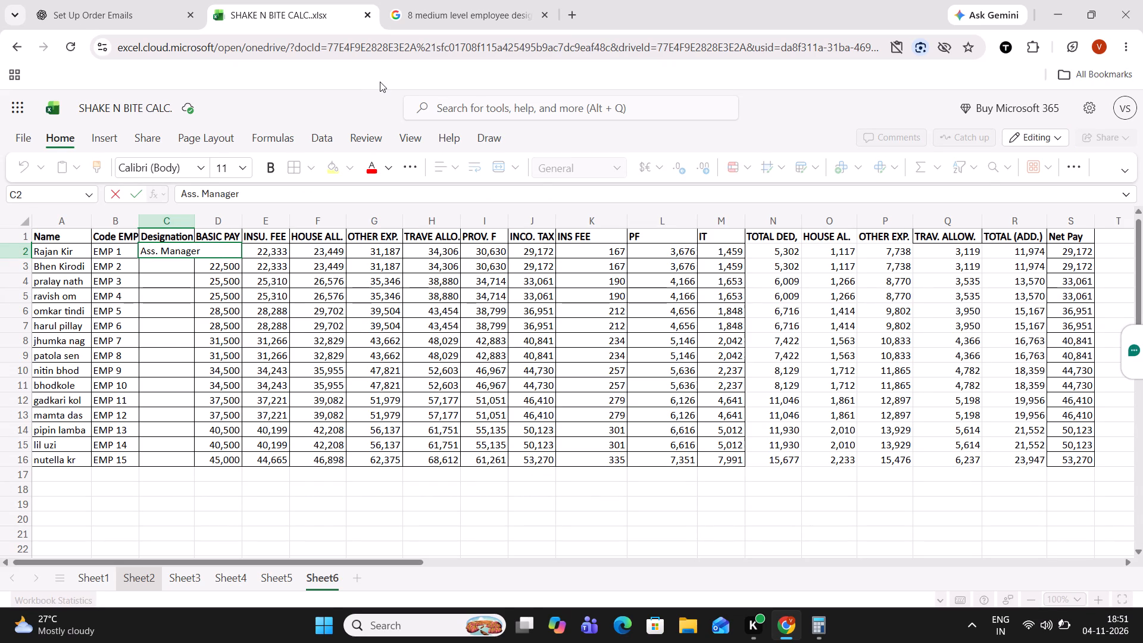
key(BackSpace)
key(BackSpace)
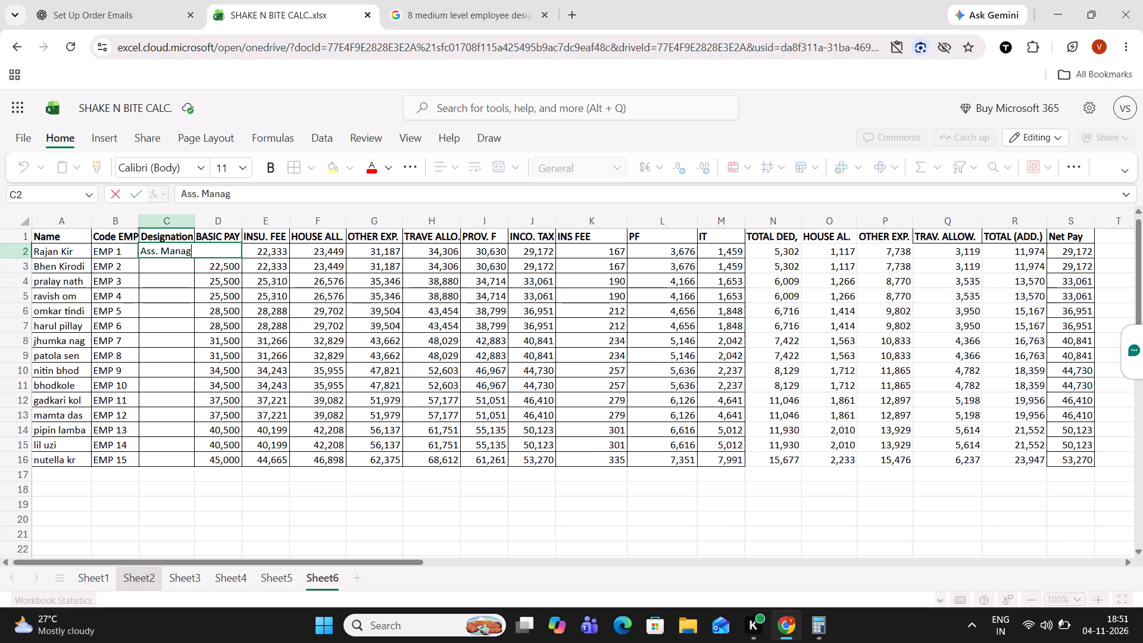
key(BackSpace)
key(period)
click(376, 159)
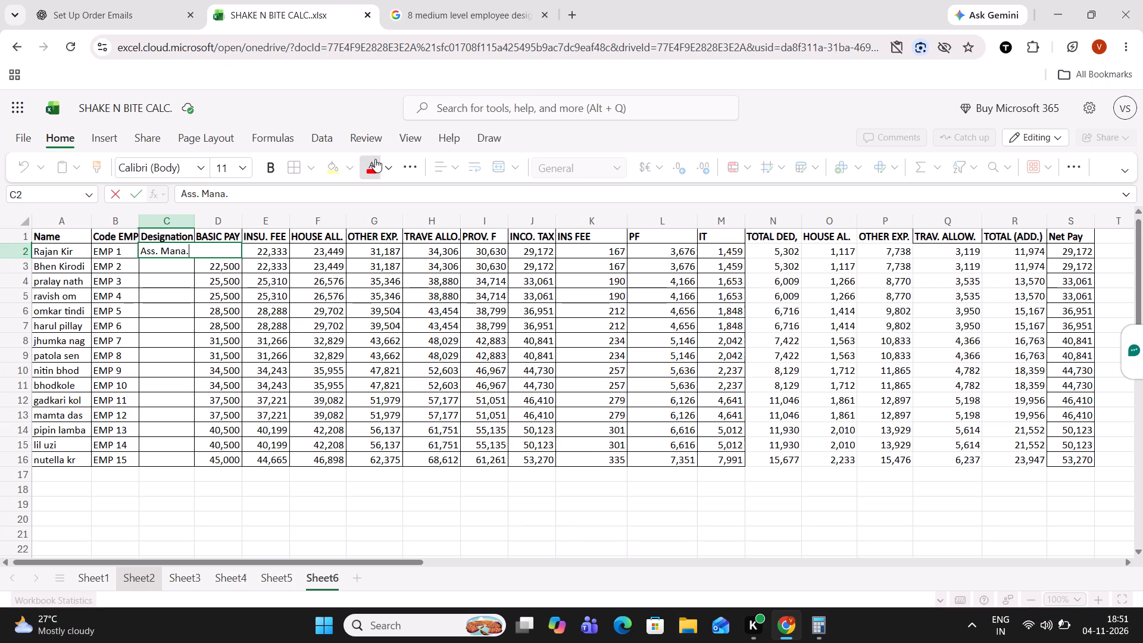
click(288, 308)
click(171, 249)
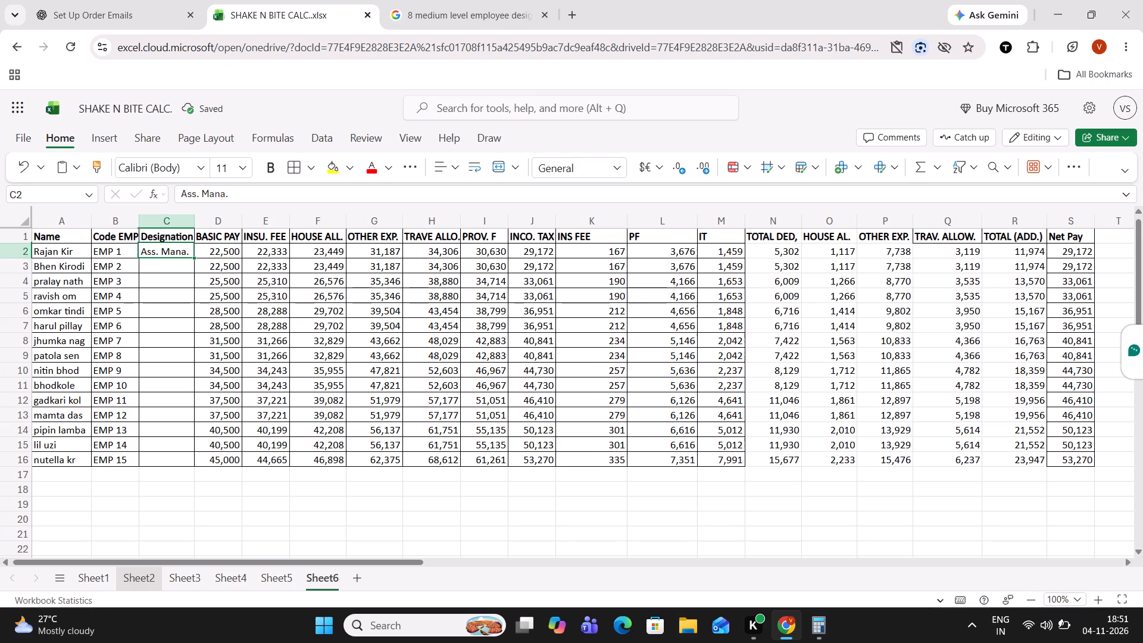
Fill the "Ass. Mana." designation from C2 down to C3.
click(195, 265)
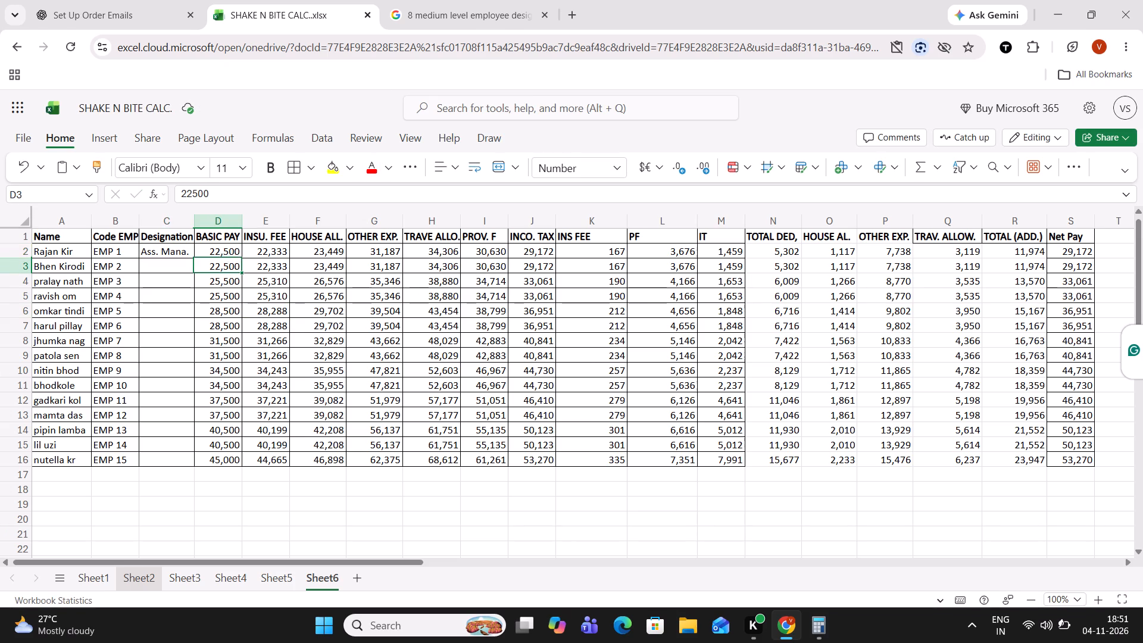
click(179, 252)
drag(195, 259, 196, 271)
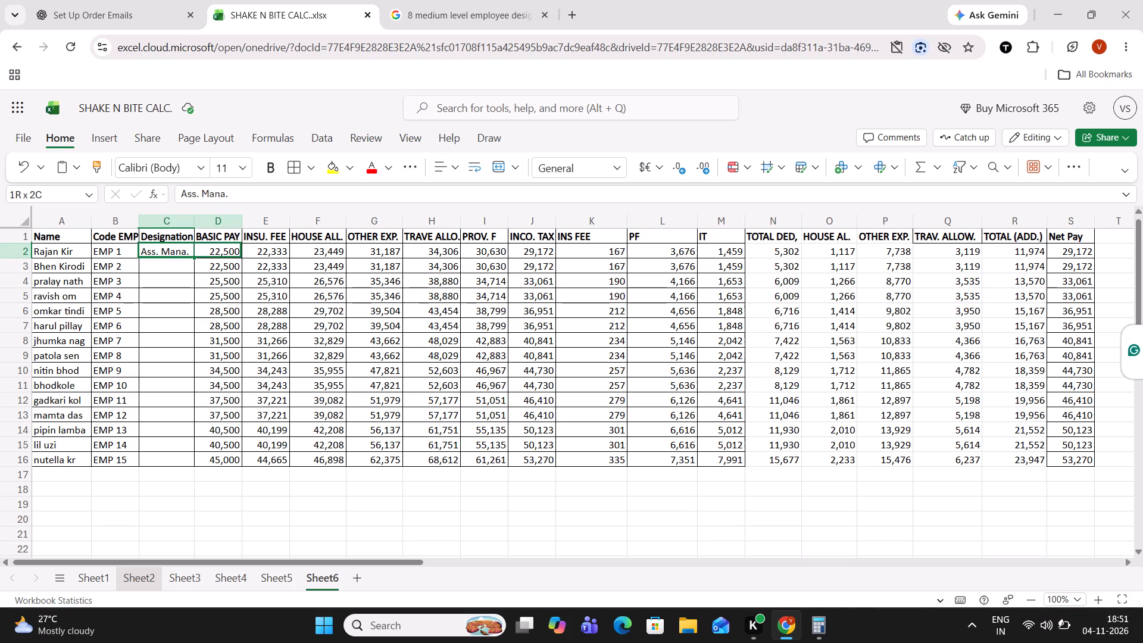
drag(196, 271, 186, 271)
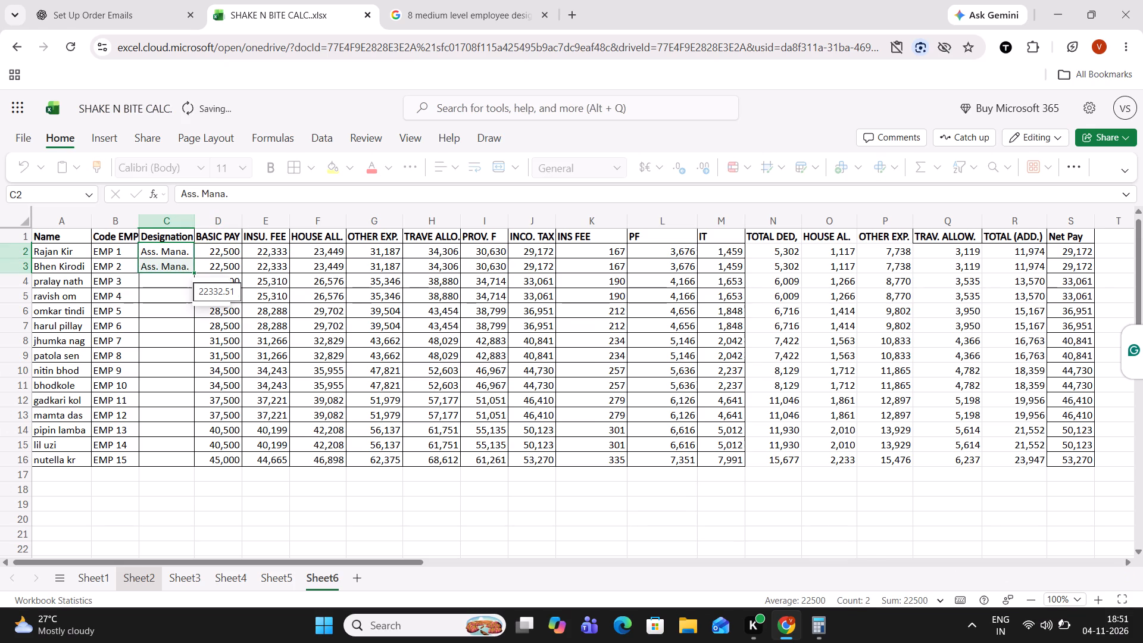
Check the second designation in the search results and enter "Specialist" in C4 of the workbook.
click(477, 0)
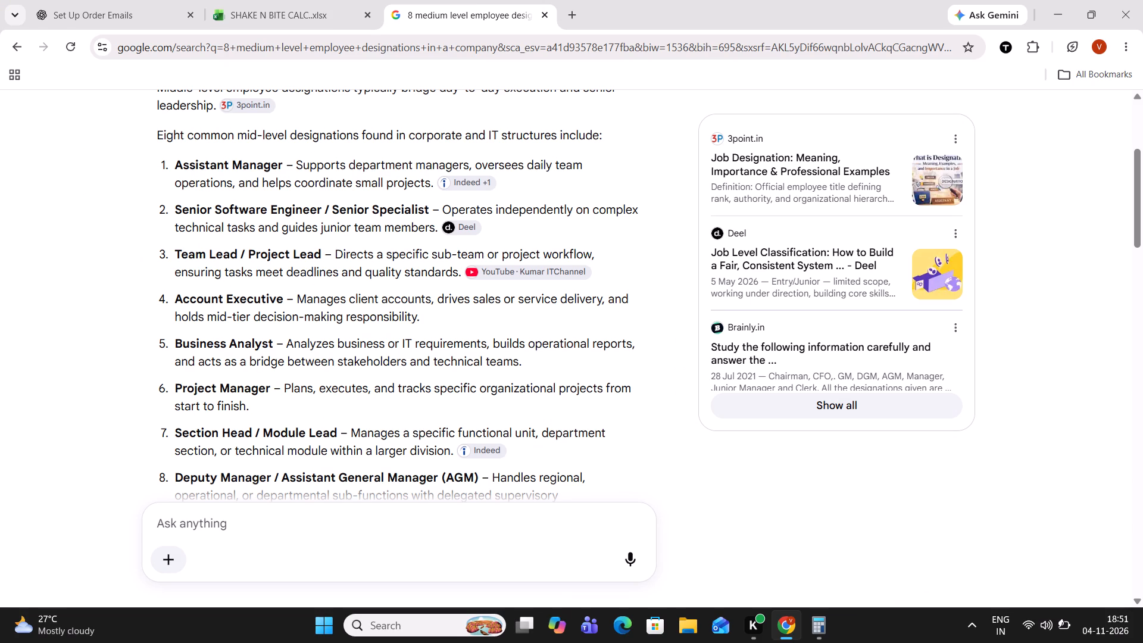
click(254, 0)
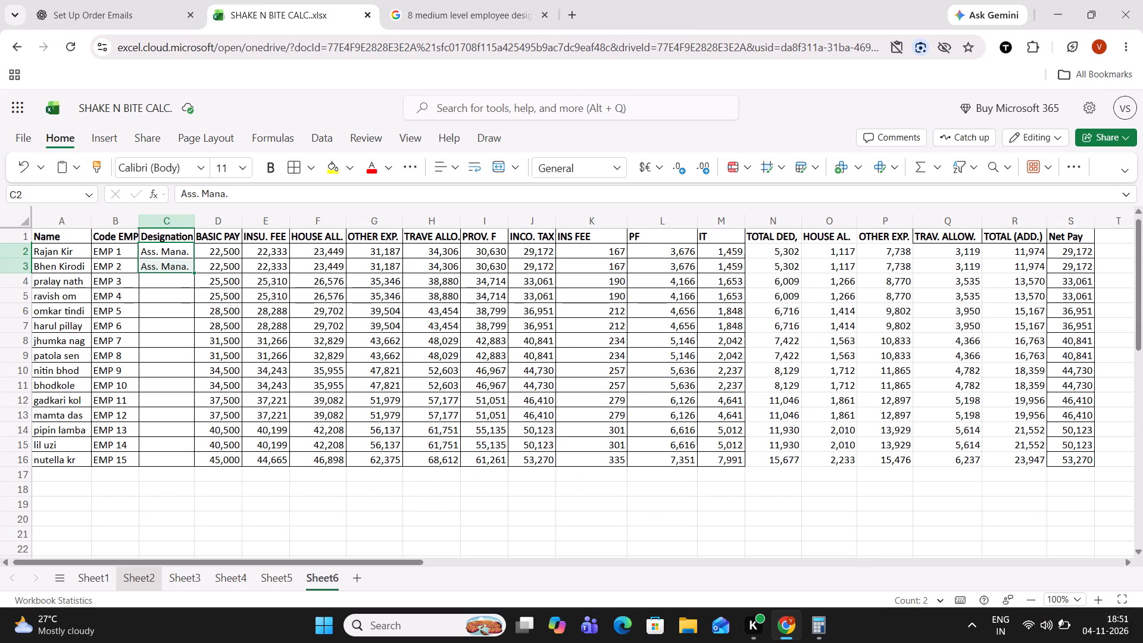
click(149, 285)
text(Specialist)
click(176, 299)
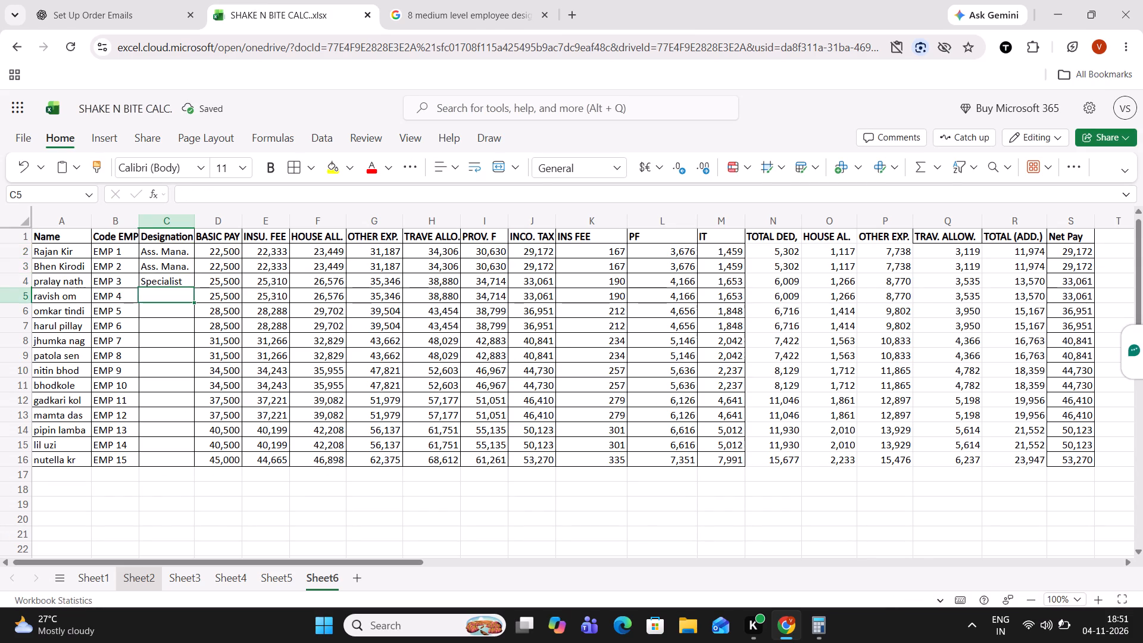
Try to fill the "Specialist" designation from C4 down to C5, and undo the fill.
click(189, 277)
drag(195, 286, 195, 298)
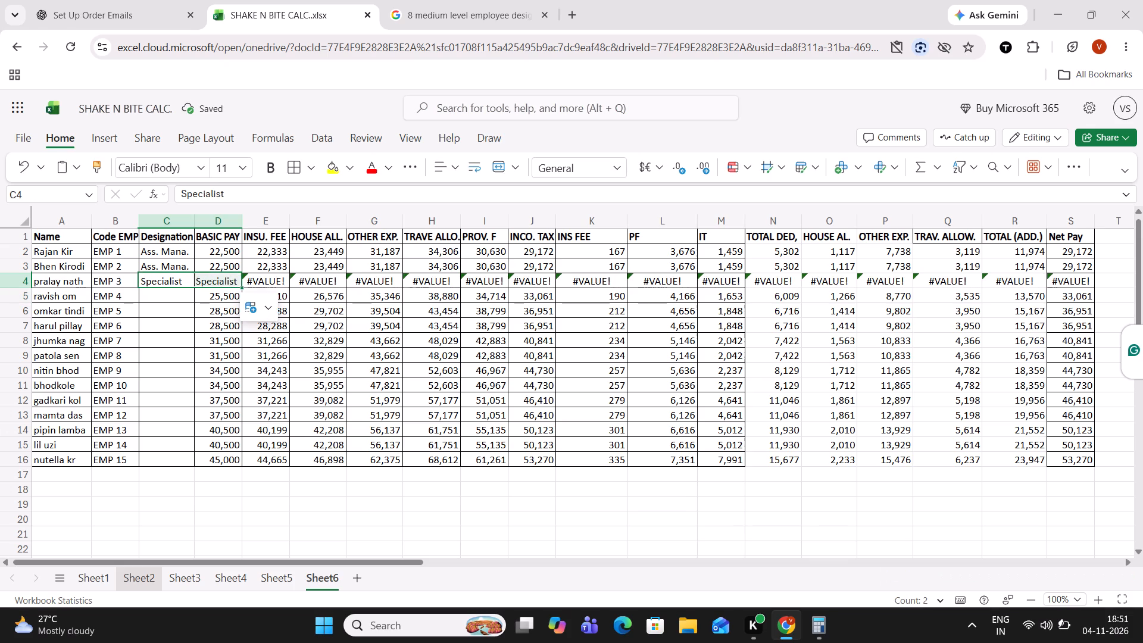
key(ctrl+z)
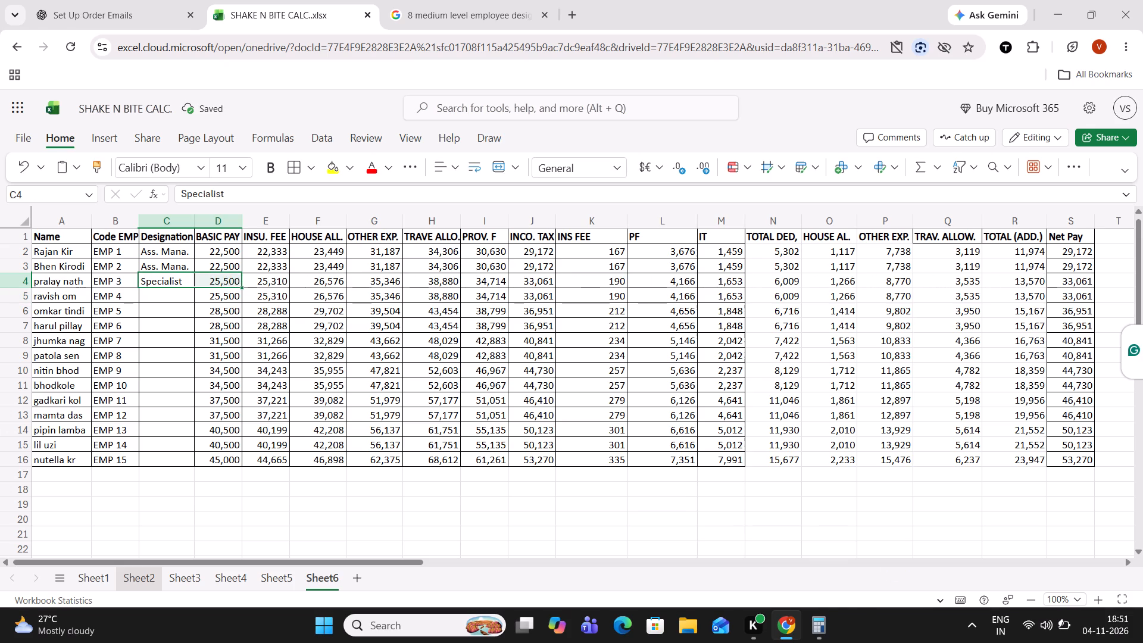
Fill the "Specialist" designation from C4 down to C5.
click(185, 283)
drag(192, 288, 193, 300)
Check the third designation in the search results, enter "Team Lead" in C6 and fill it down to C7.
click(467, 0)
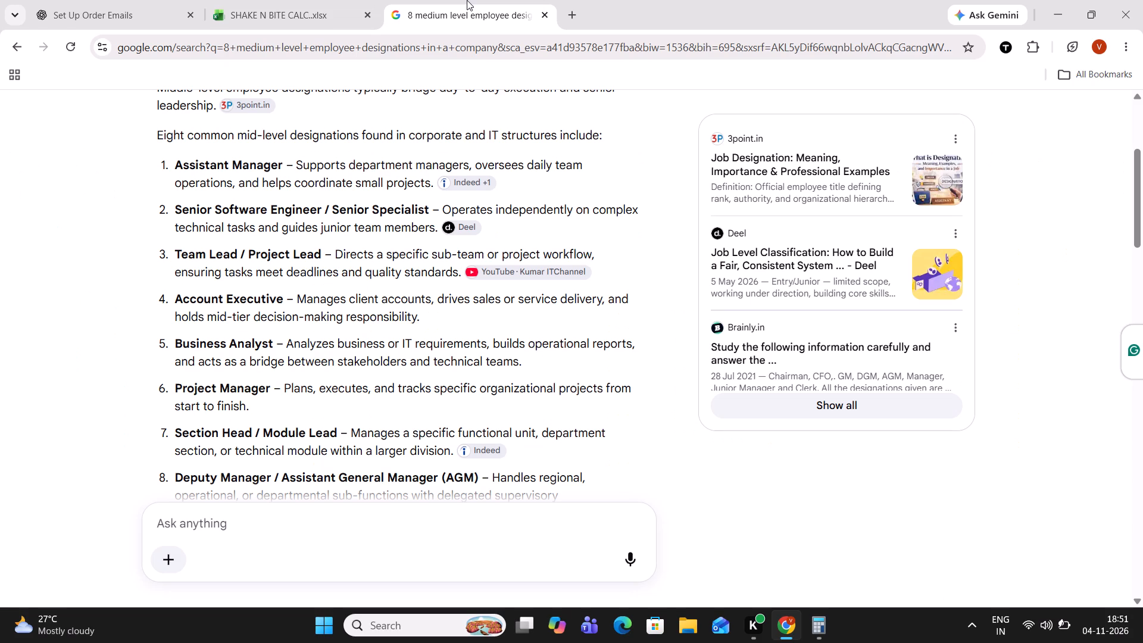
click(301, 0)
click(172, 314)
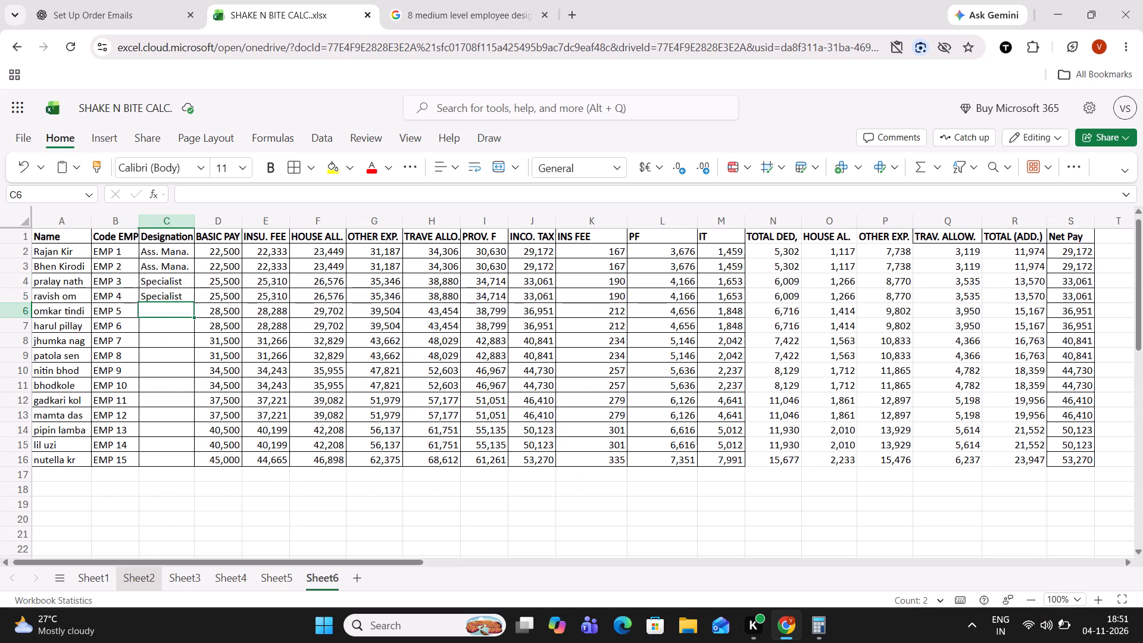
text(Team Lead)
click(215, 339)
click(180, 314)
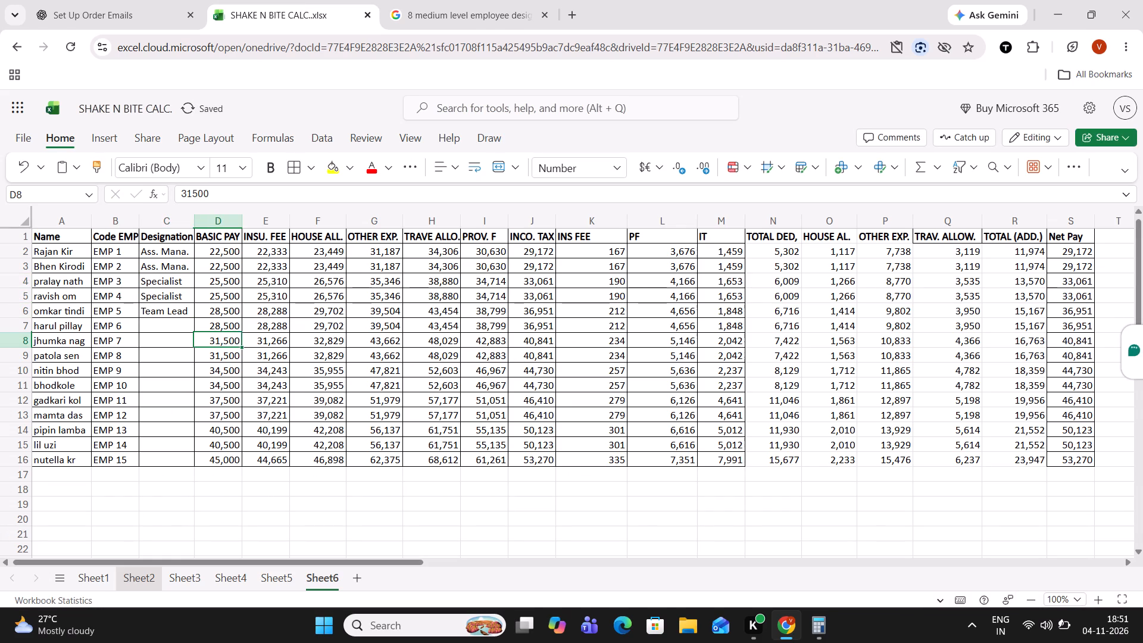
drag(194, 317, 194, 331)
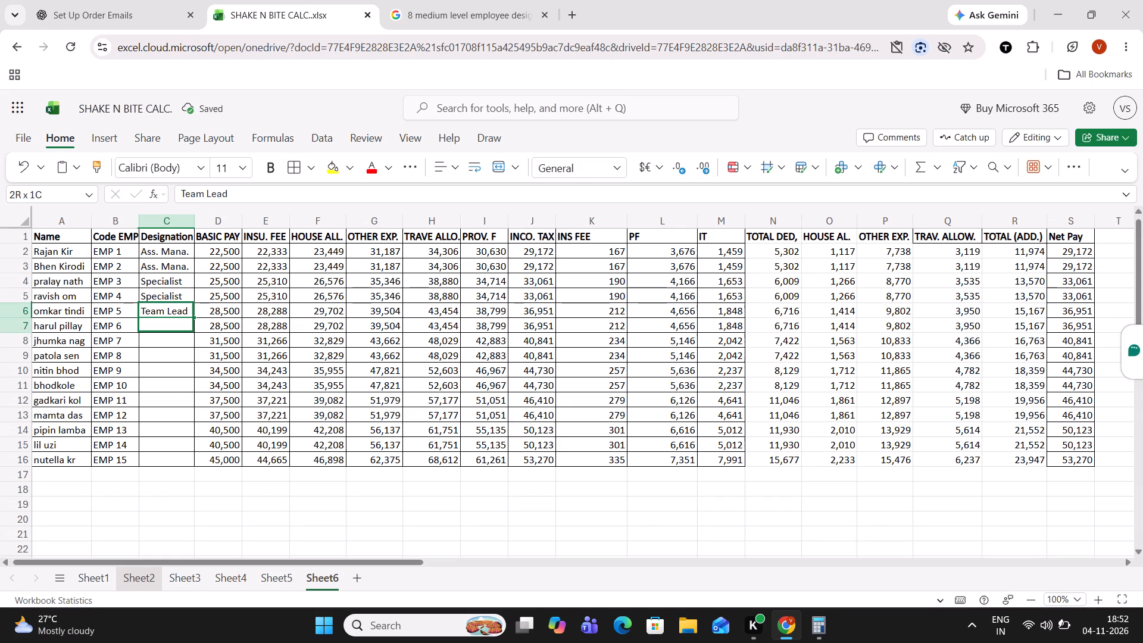
Check the fourth designation in the search results and enter "Accountant" in C8 and C9 of the workbook.
click(443, 0)
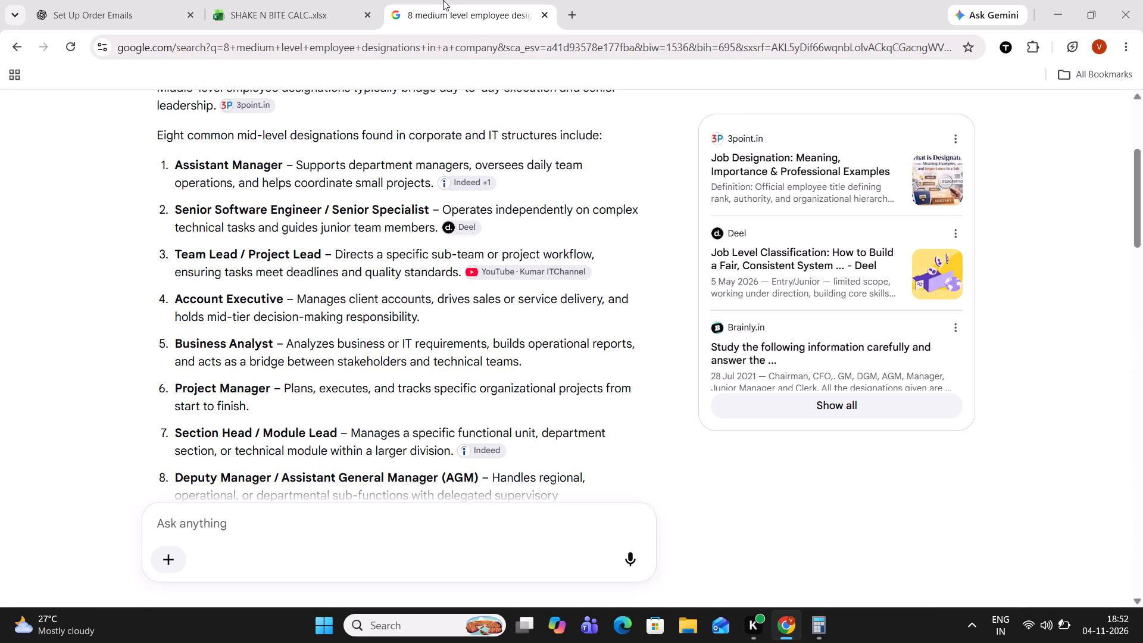
click(374, 0)
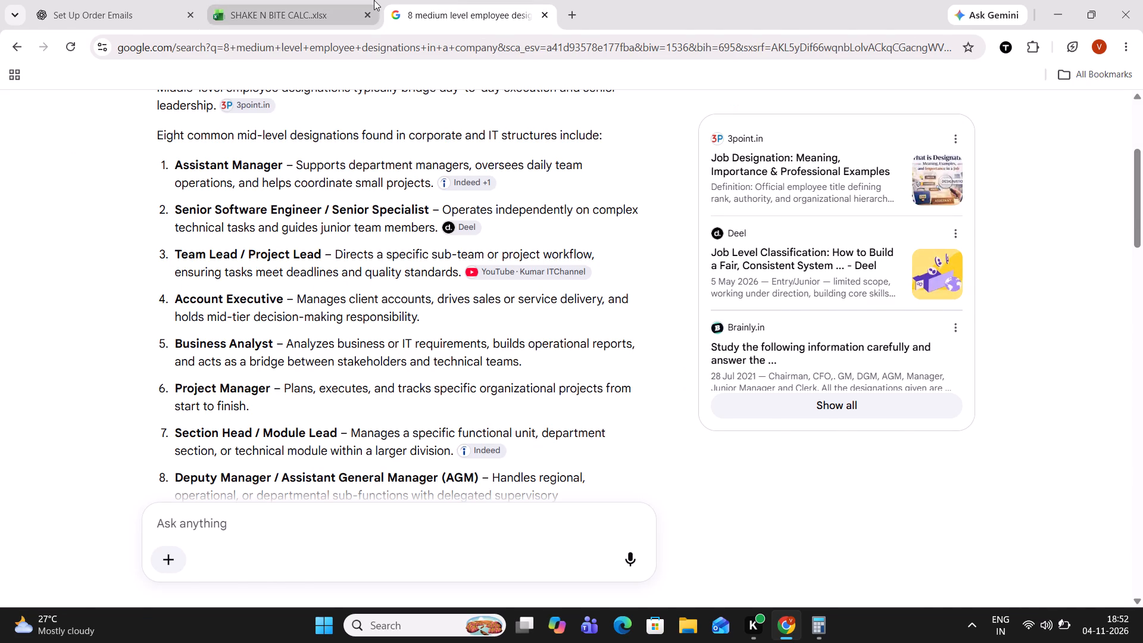
click(186, 341)
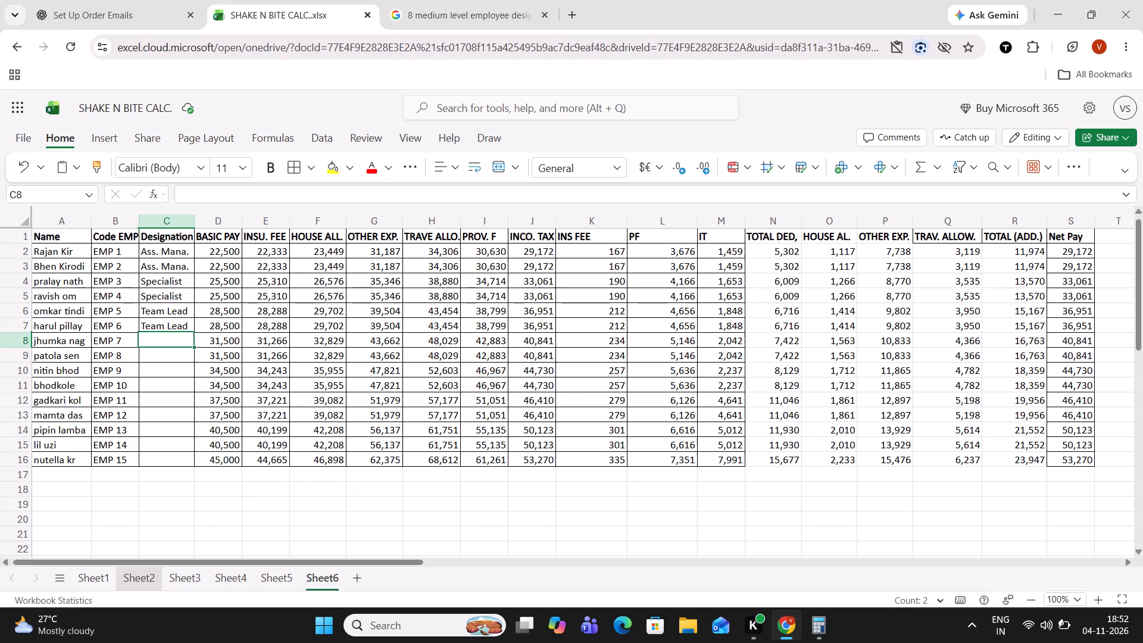
text(Accountan)
key(t)
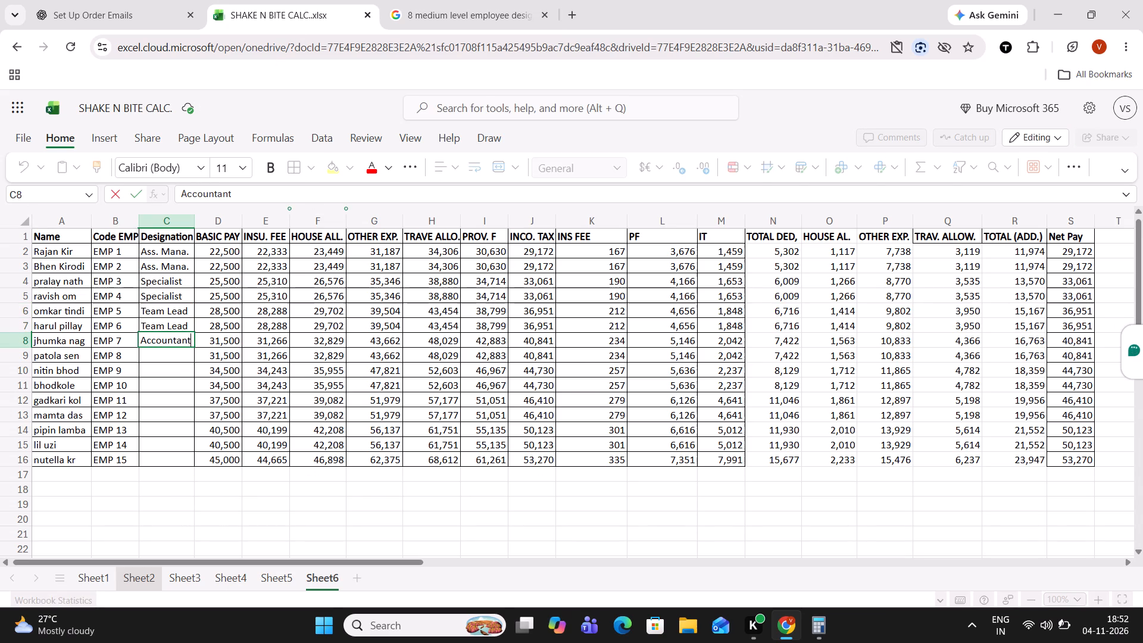
click(184, 354)
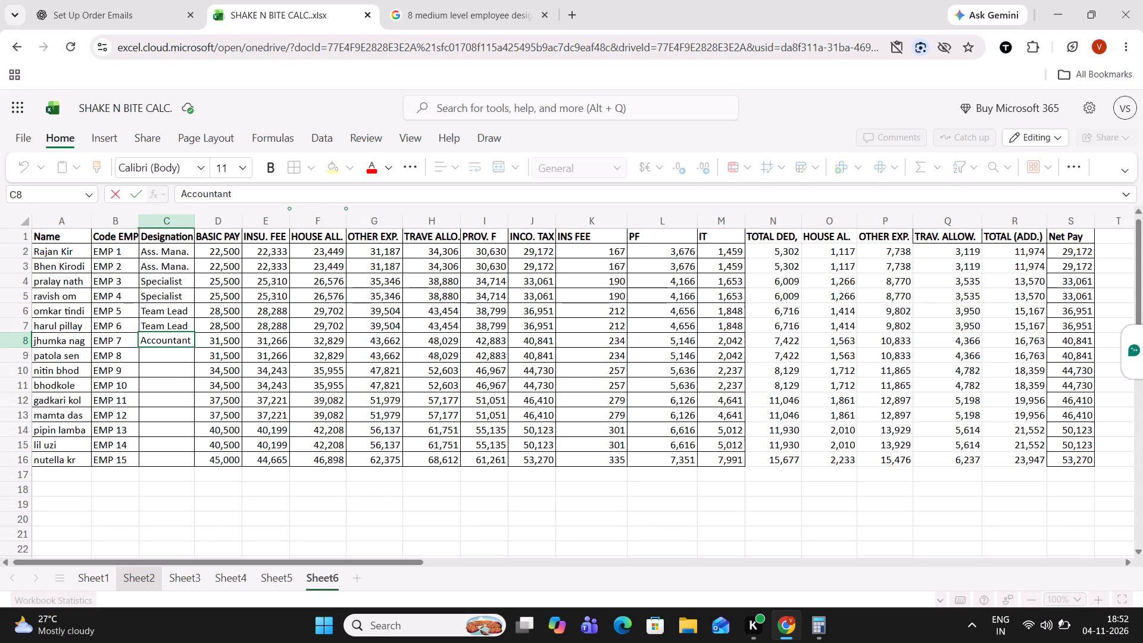
text(acc)
key(Return)
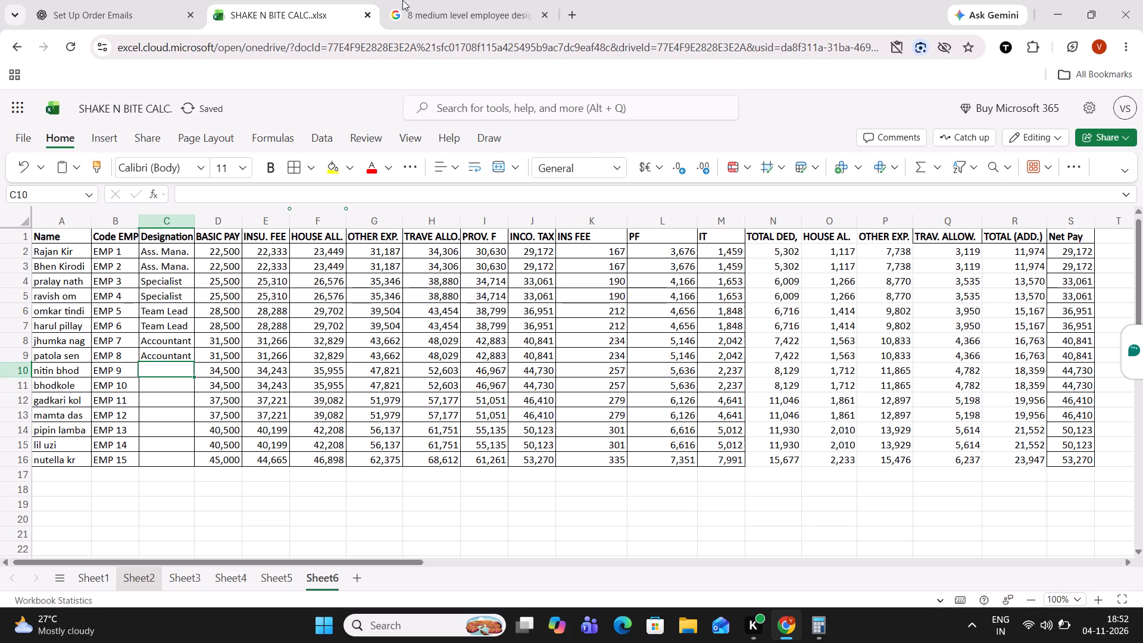
Check the fifth designation in the search results and enter "Analyst" in C10 of the workbook.
click(402, 0)
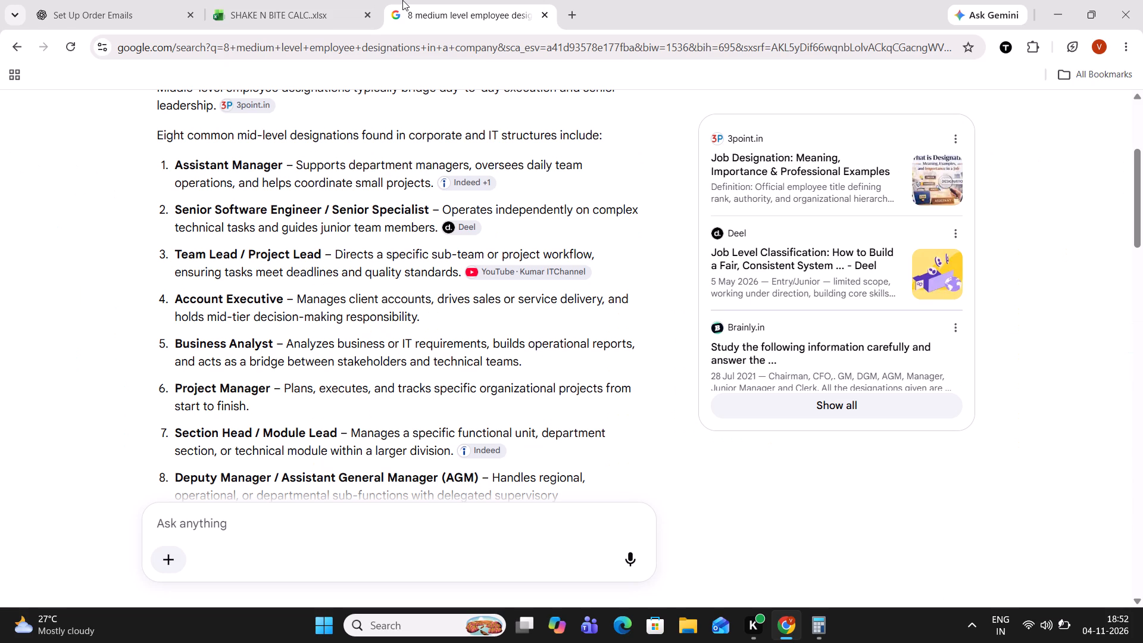
click(346, 0)
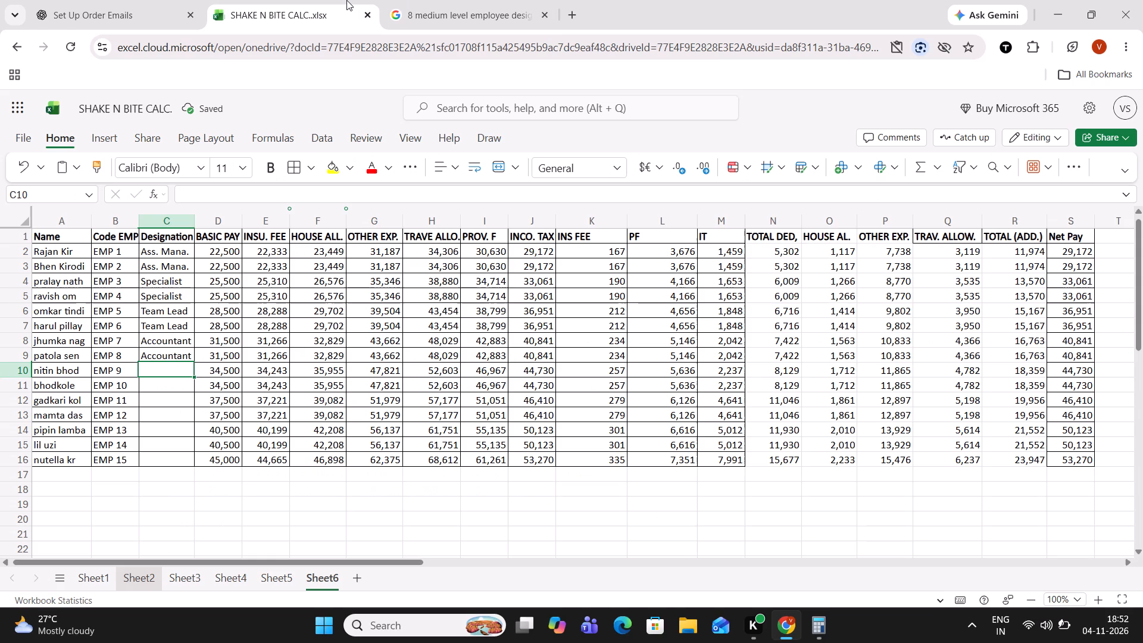
key(a)
key(BackSpace)
text(Ana)
key(k)
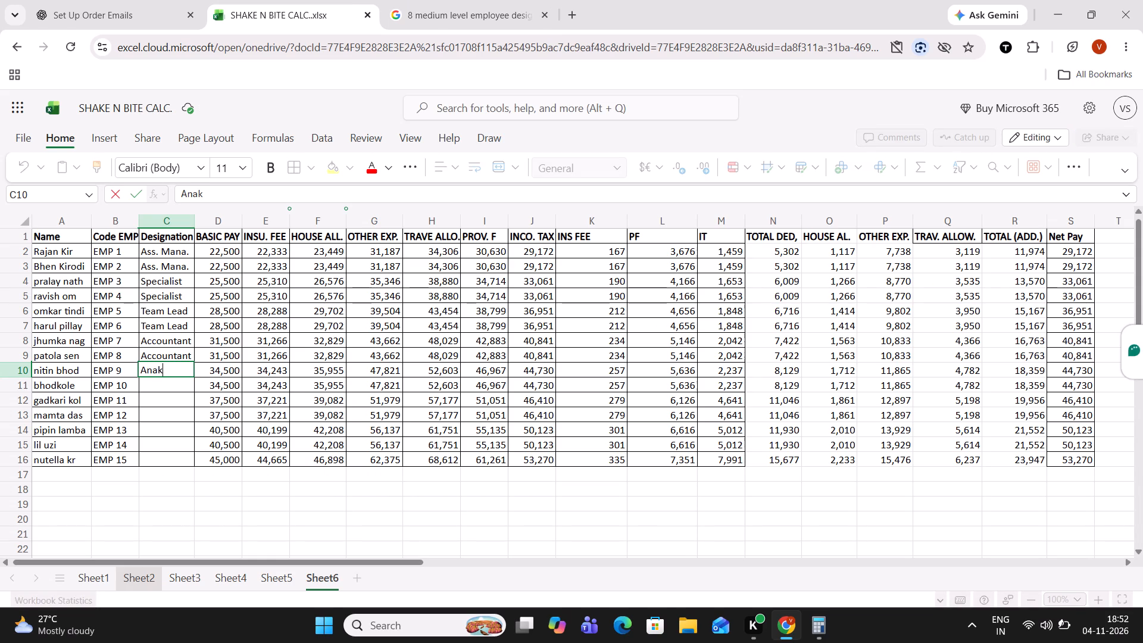
key(BackSpace)
text(lu)
key(BackSpace)
text(yst)
key(Left)
key(Left)
key(Left)
key(Left)
key(Left)
key(Left)
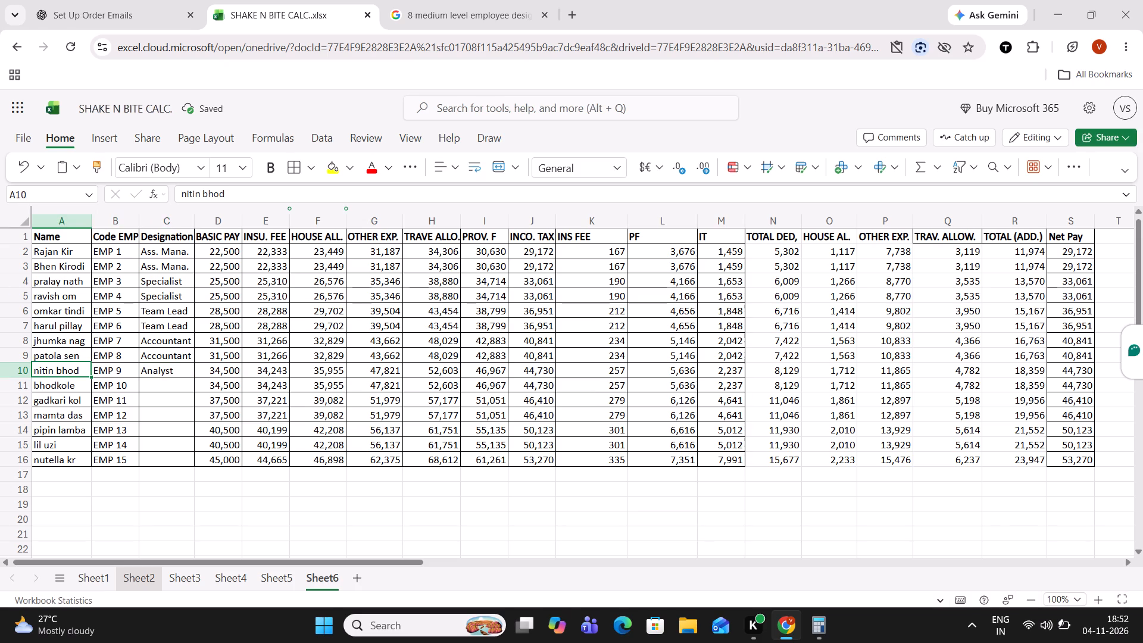
Change the designation in C10 to "Sr. Analyst" and enter the same designation in C11.
double_click(144, 373)
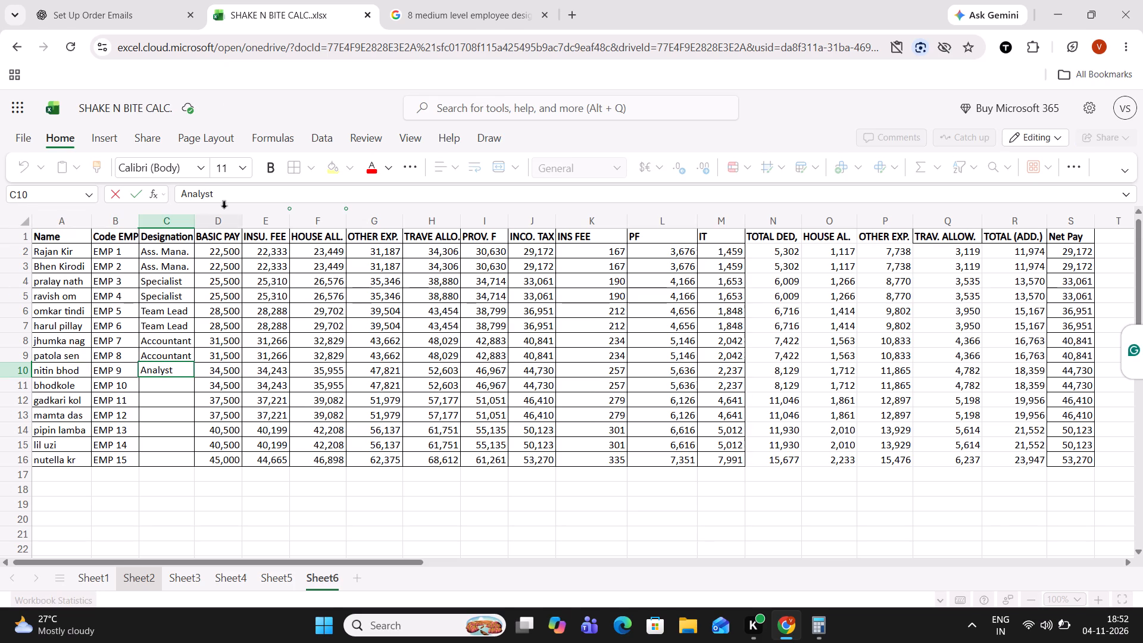
click(141, 373)
text(Sr.)
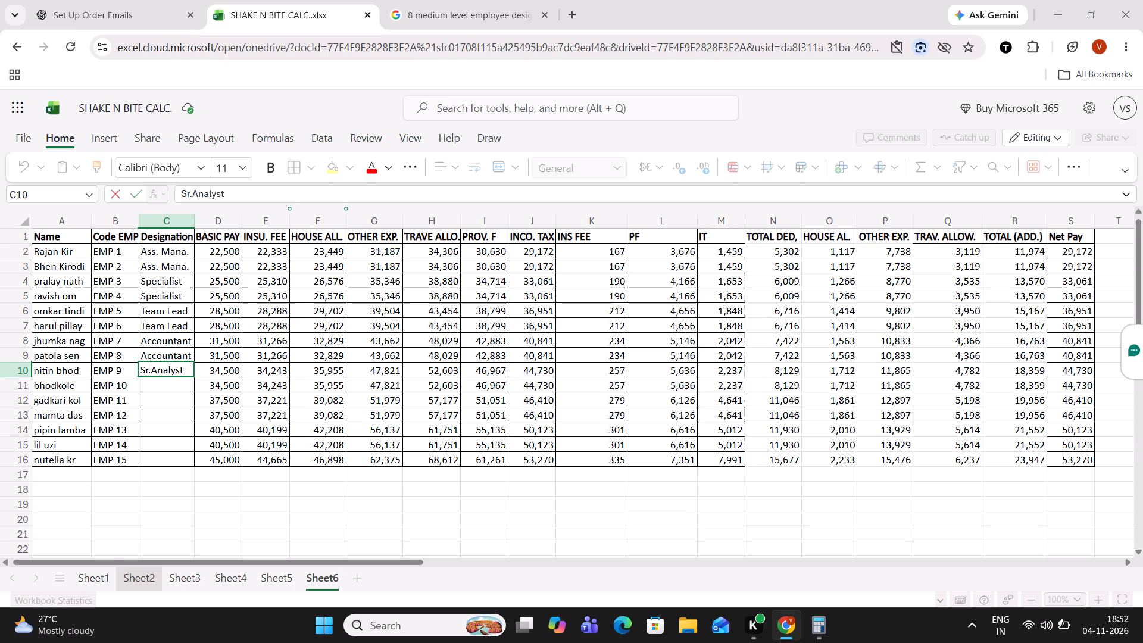
key(space)
key(Return)
text(sr)
key(Return)
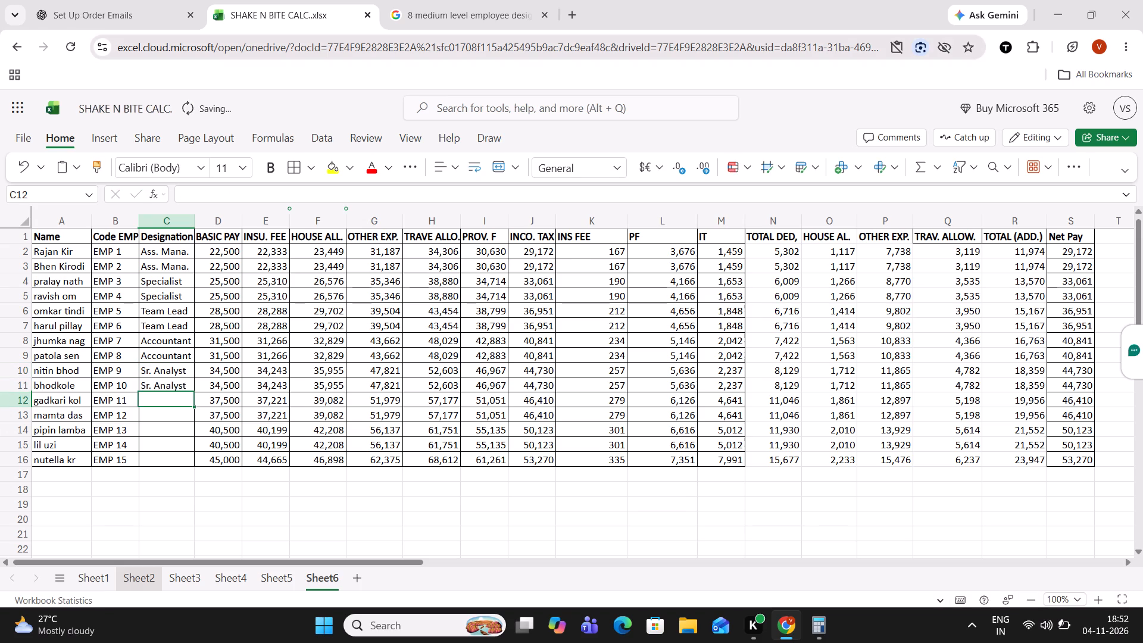
Check the sixth designation in the search results and enter "Project Ma." in C12 and C13 of the workbook.
click(492, 0)
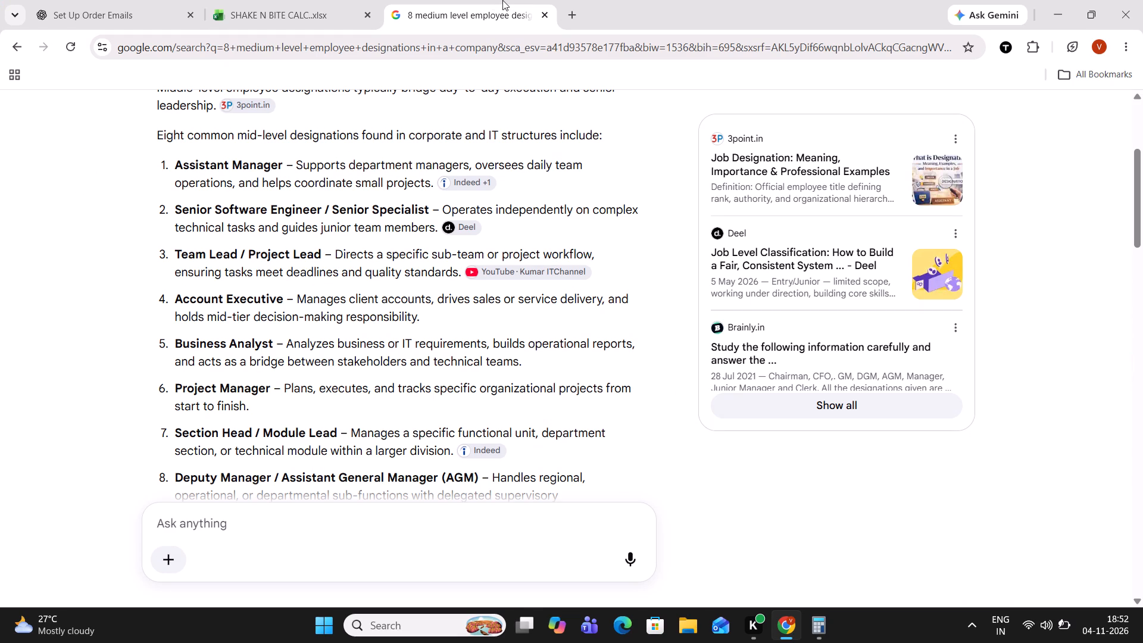
click(337, 0)
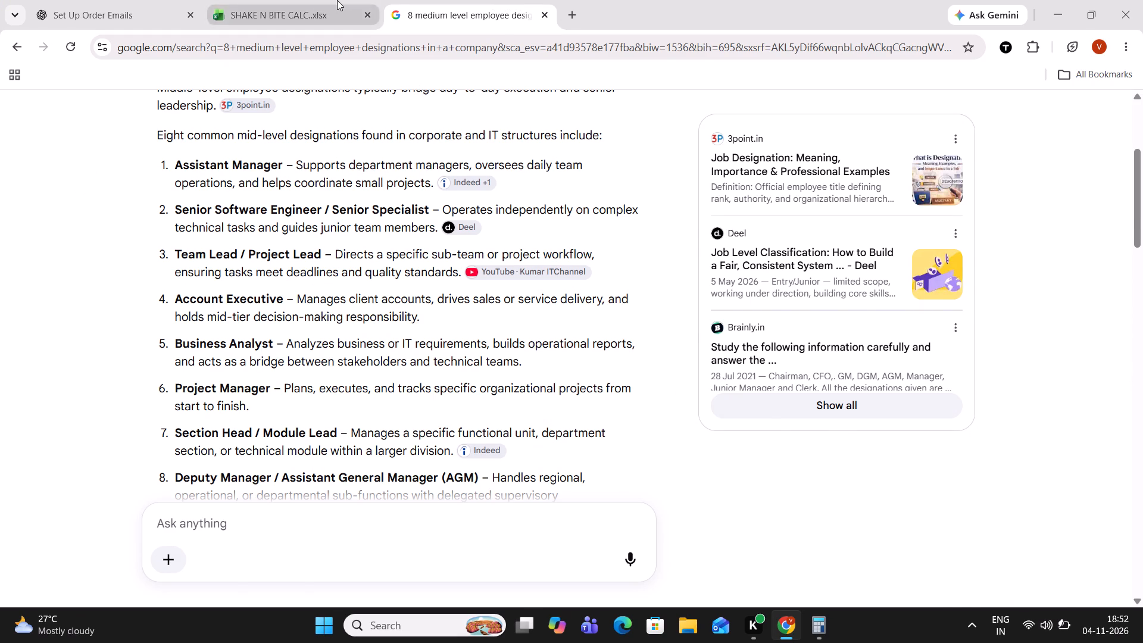
text(Projet)
key(BackSpace)
key(c)
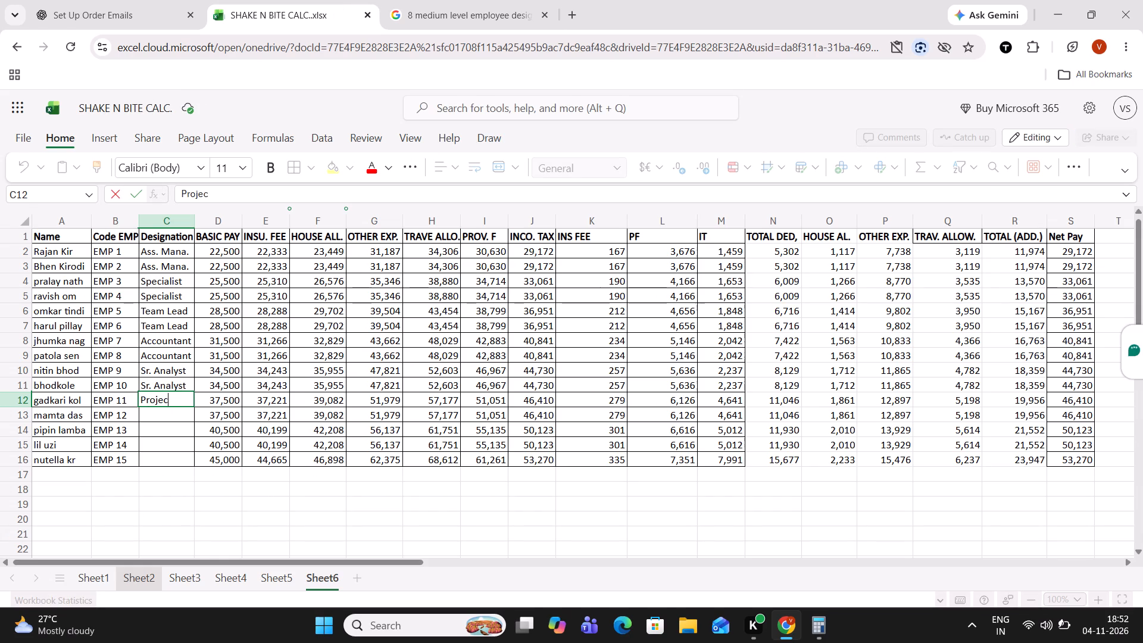
text(t Man)
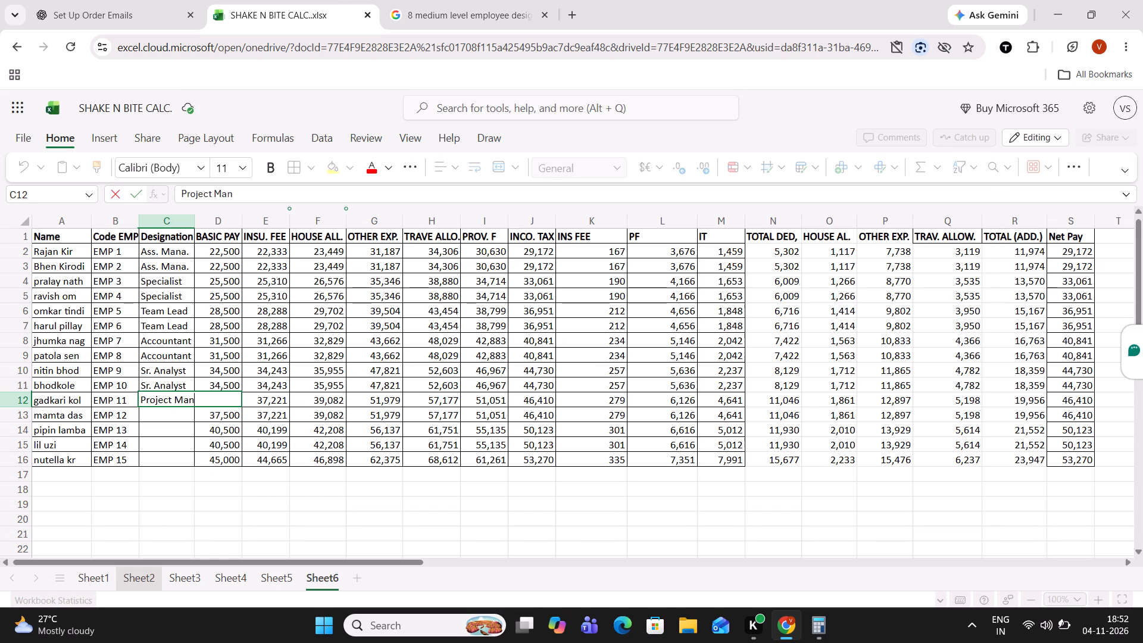
key(BackSpace)
key(period)
click(365, 358)
click(182, 400)
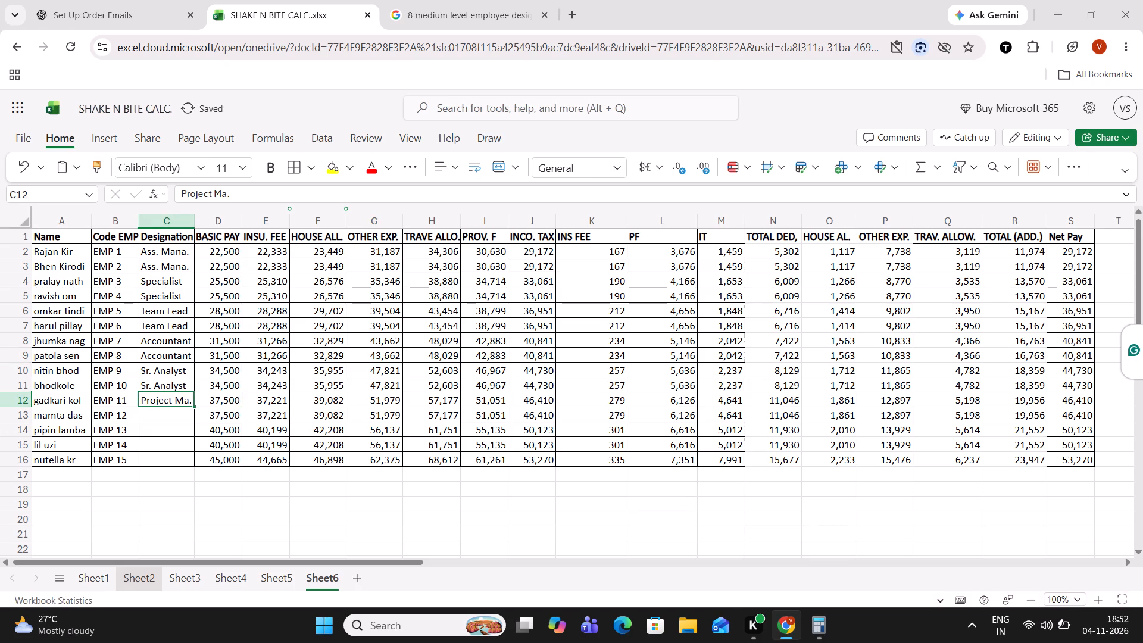
click(177, 419)
text(pro)
key(Return)
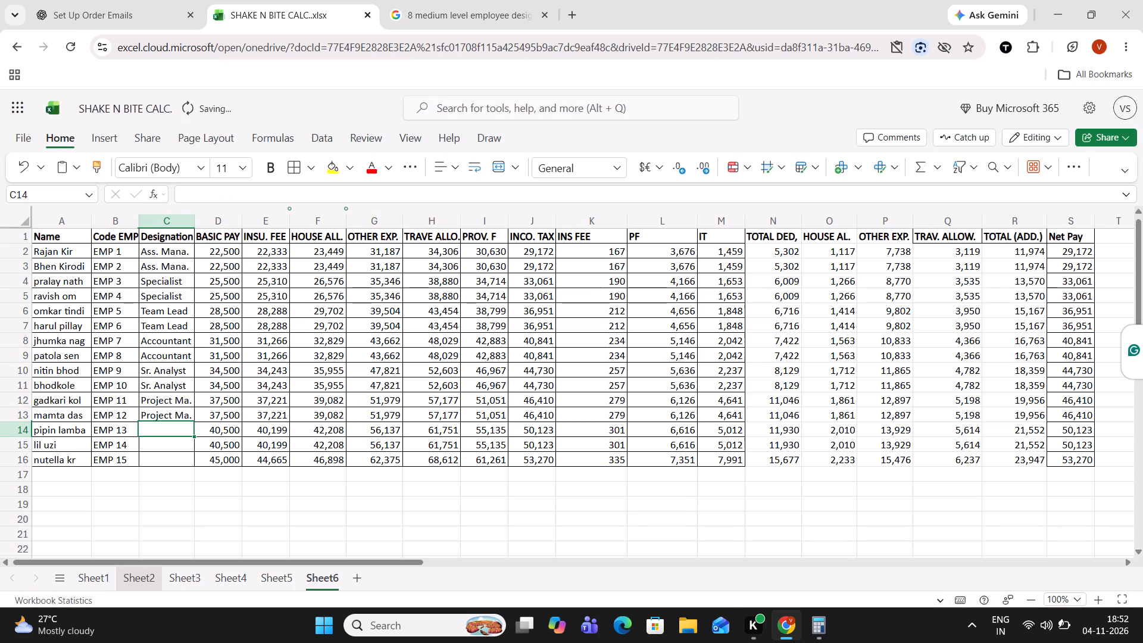
Check the seventh designation in the search results and enter "Section head" in C14 of the workbook.
click(439, 0)
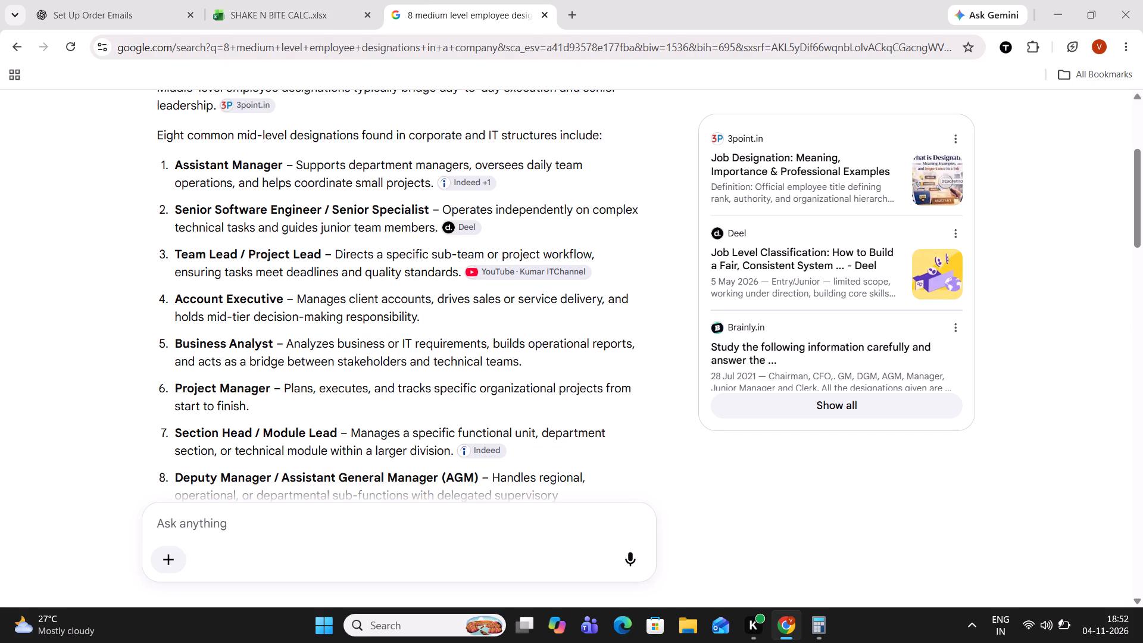
click(266, 0)
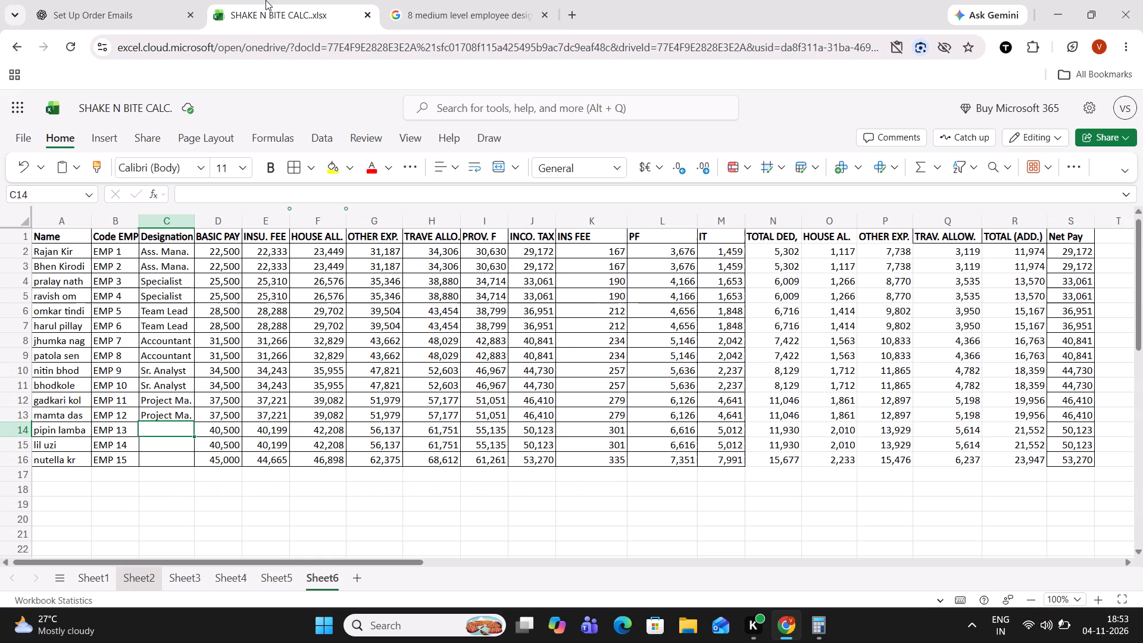
text(Section hea)
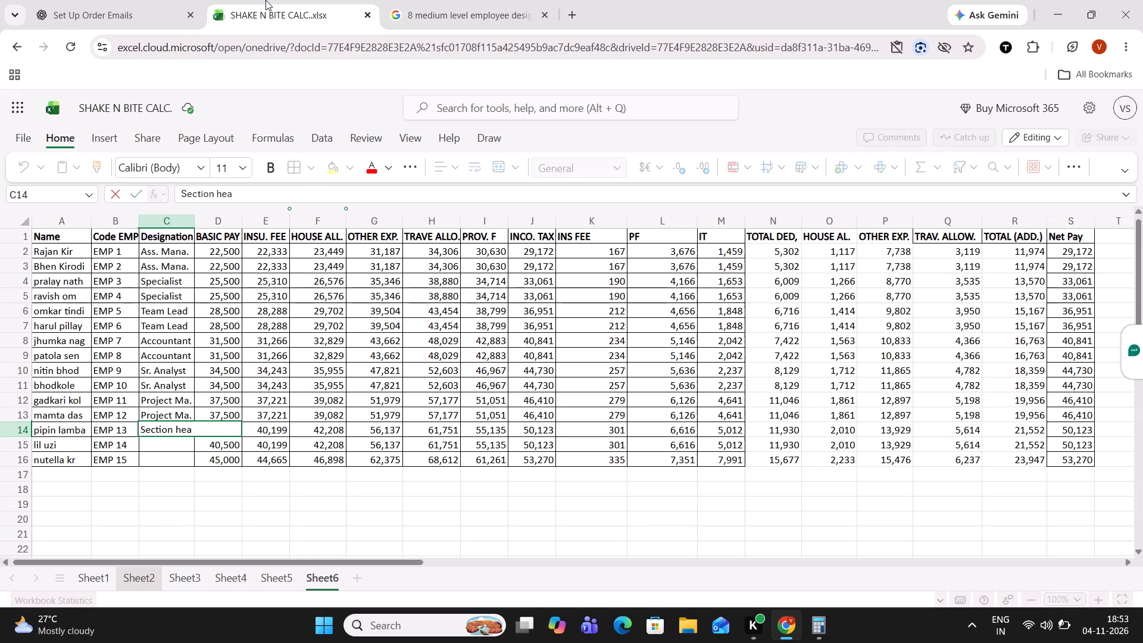
key(d)
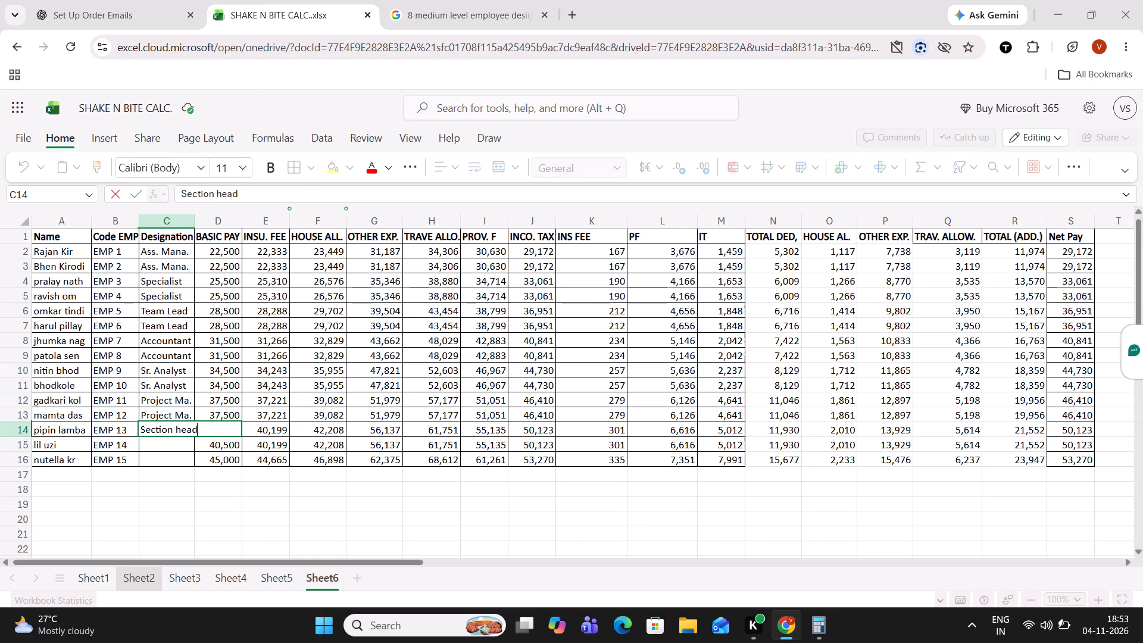
click(246, 400)
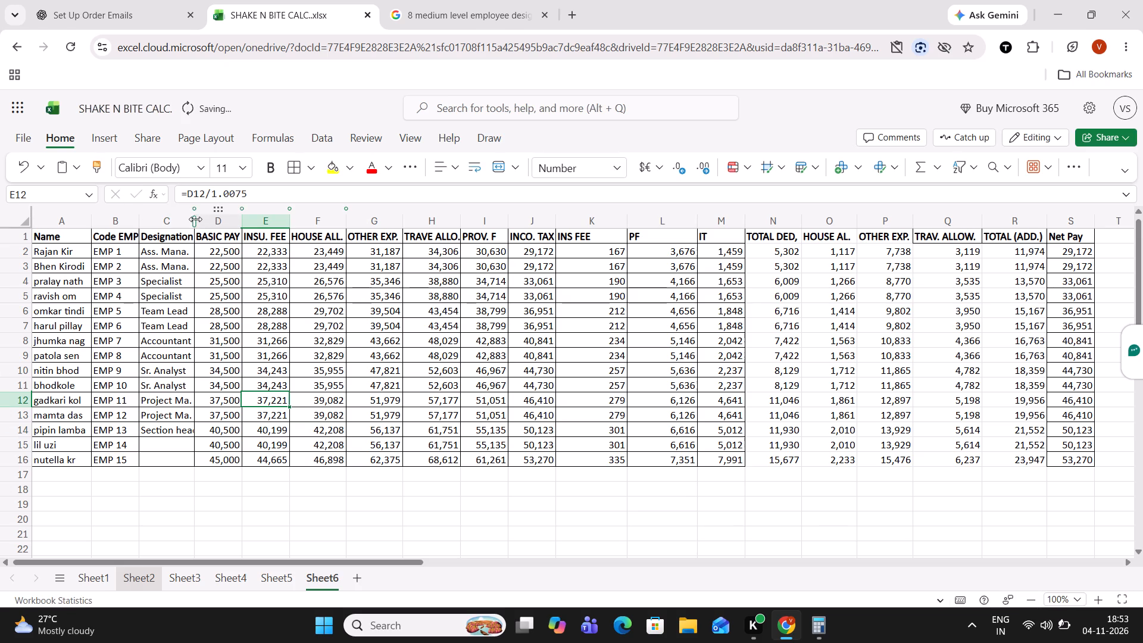
Widen the Designation column slightly so that "Section head" fits within C14.
drag(195, 219, 202, 220)
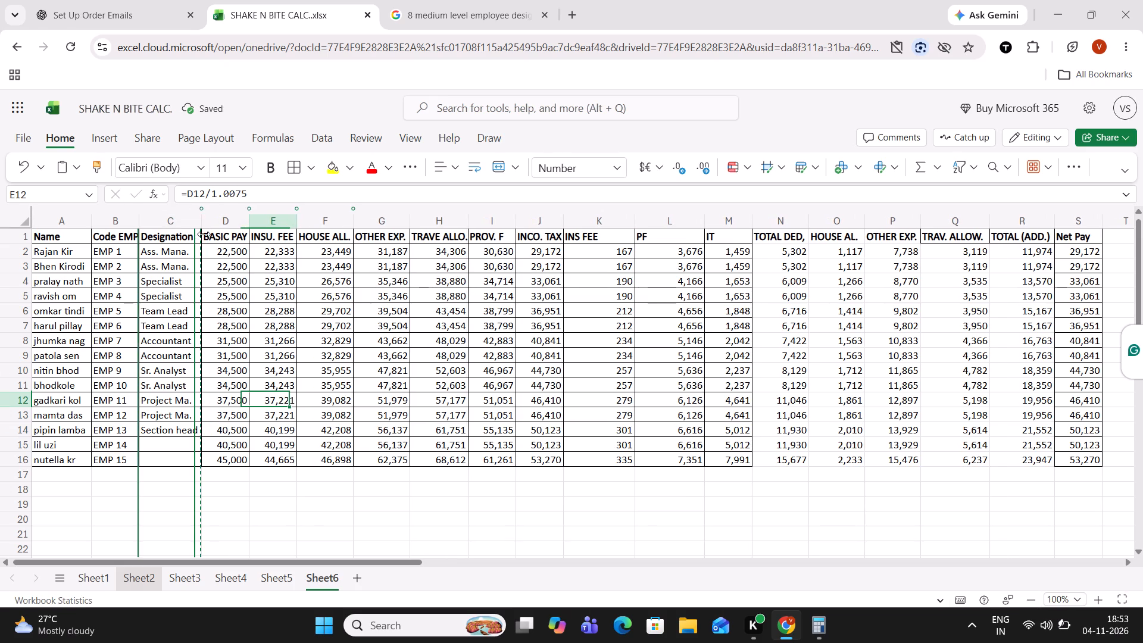
Change the project manager designations in C13 and C12 to "Project Man.".
double_click(195, 416)
key(BackSpace)
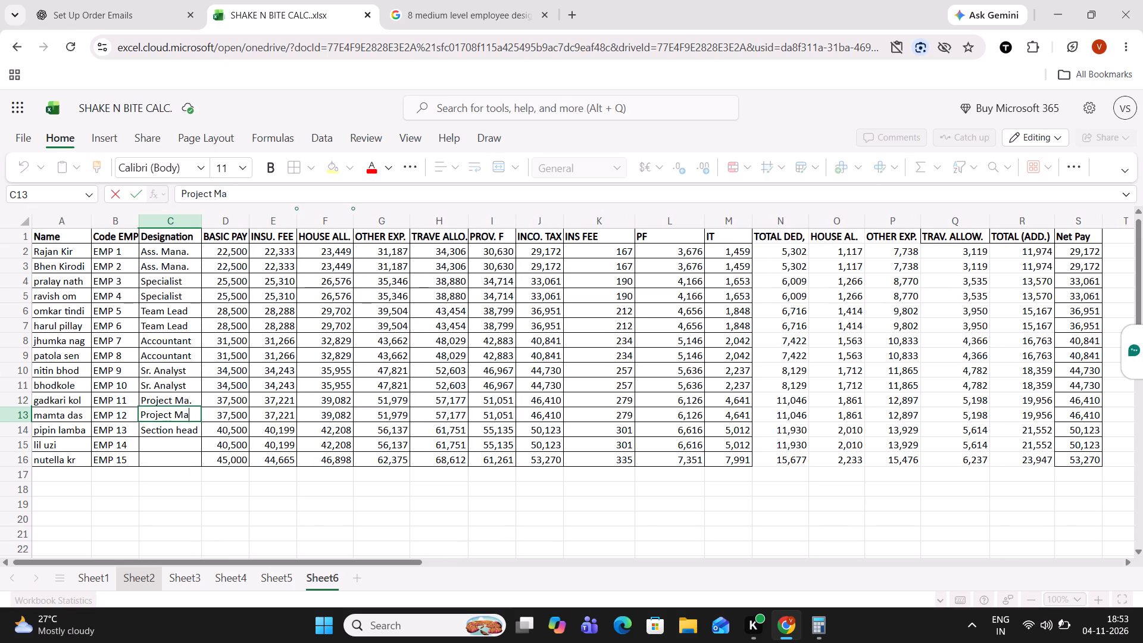
key(n)
key(period)
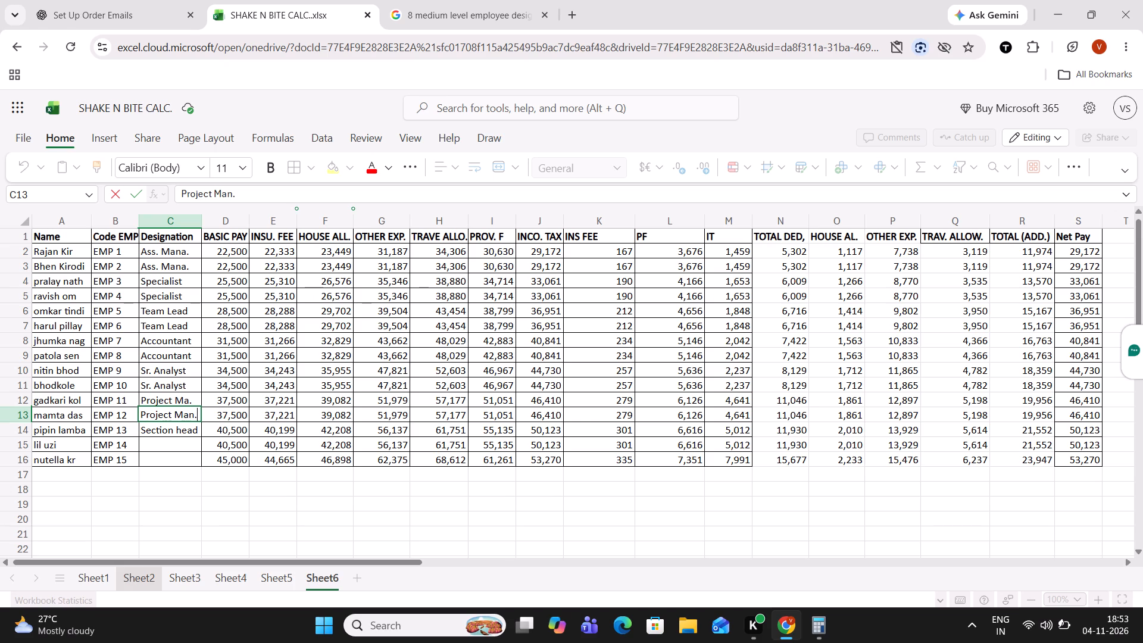
double_click(195, 397)
key(BackSpace)
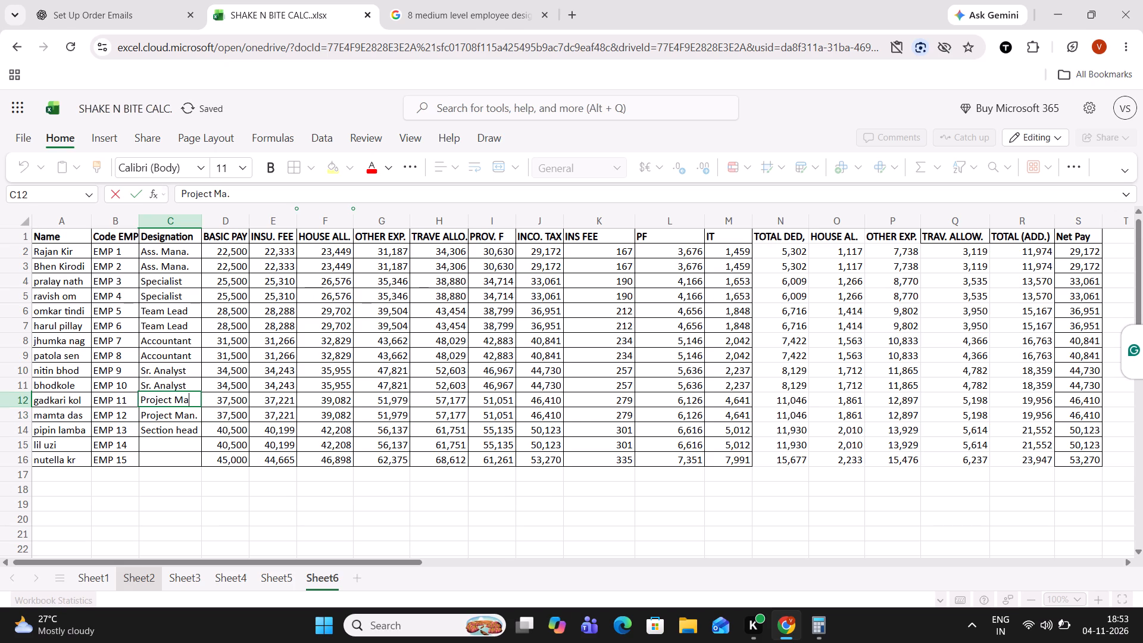
text(n.)
Change the assistant manager designations in C3 and C2 to "Ass. Manager".
double_click(192, 267)
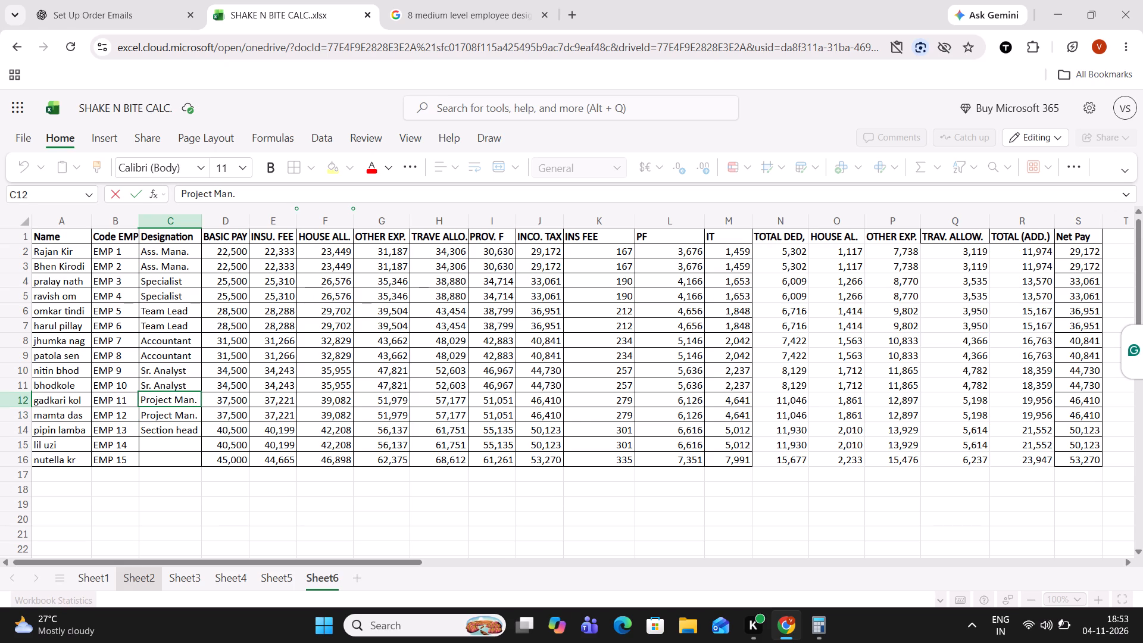
key(BackSpace)
text(ge)
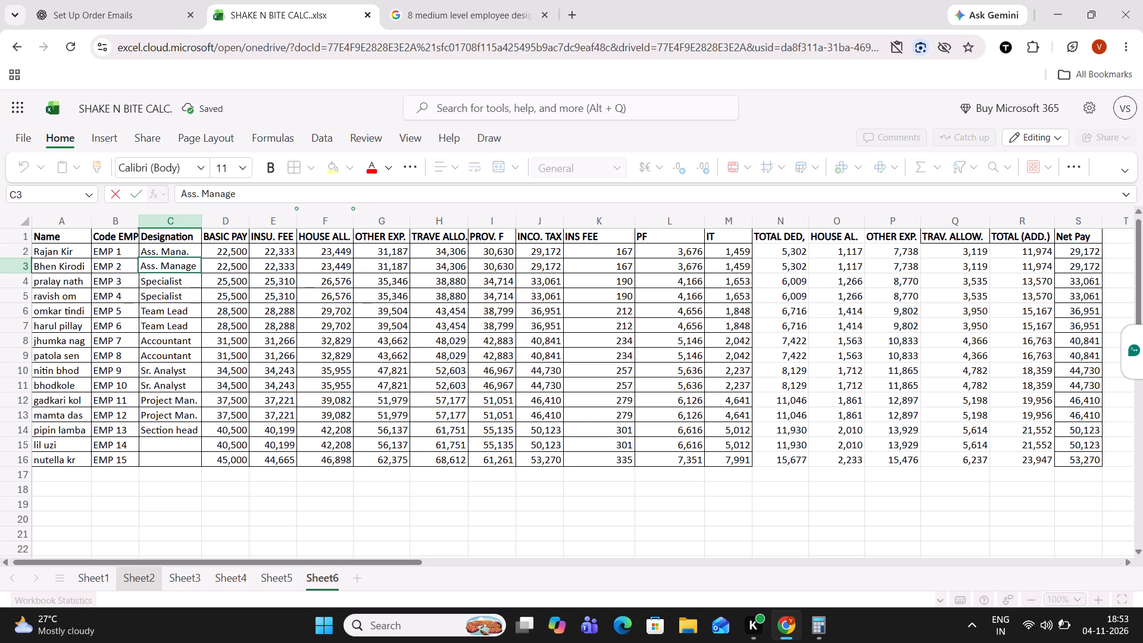
key(r)
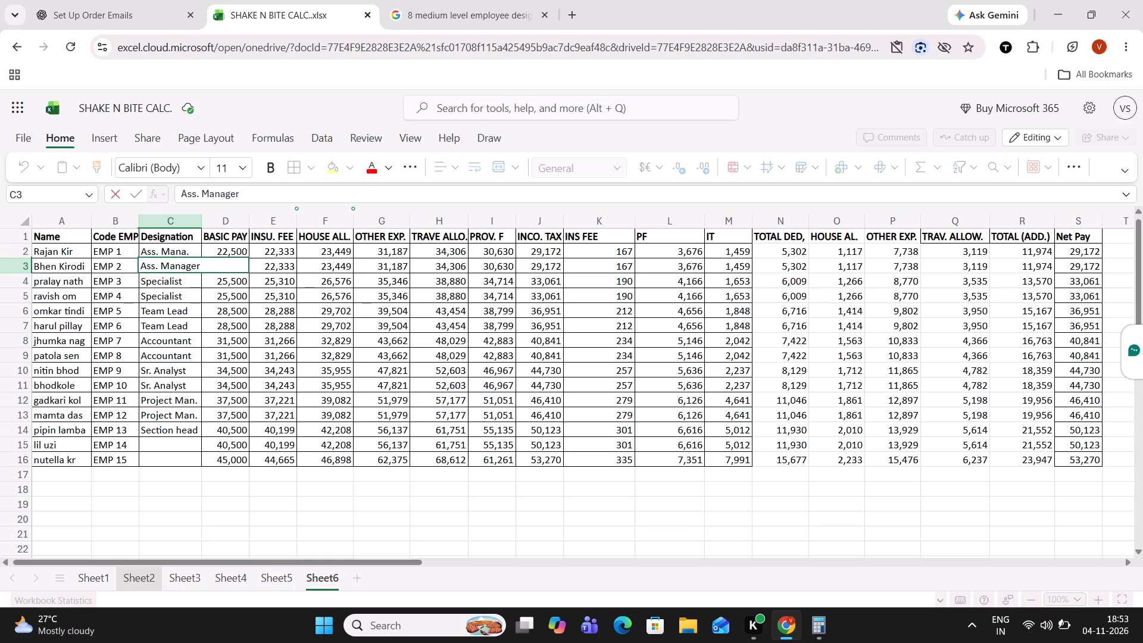
click(195, 248)
double_click(195, 248)
key(BackSpace)
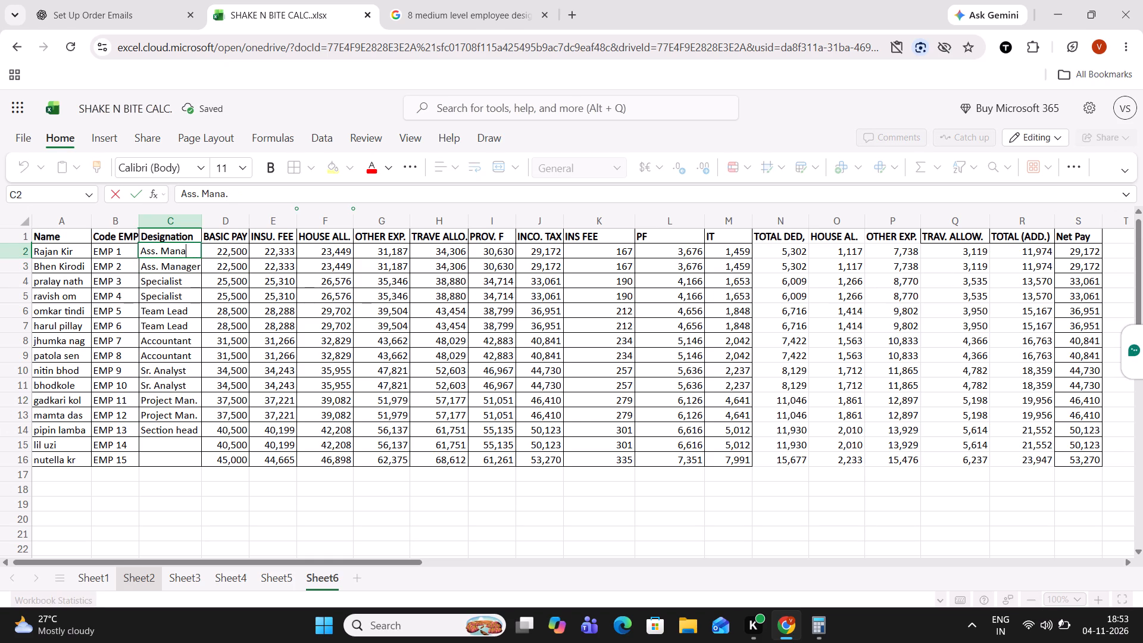
text(ger)
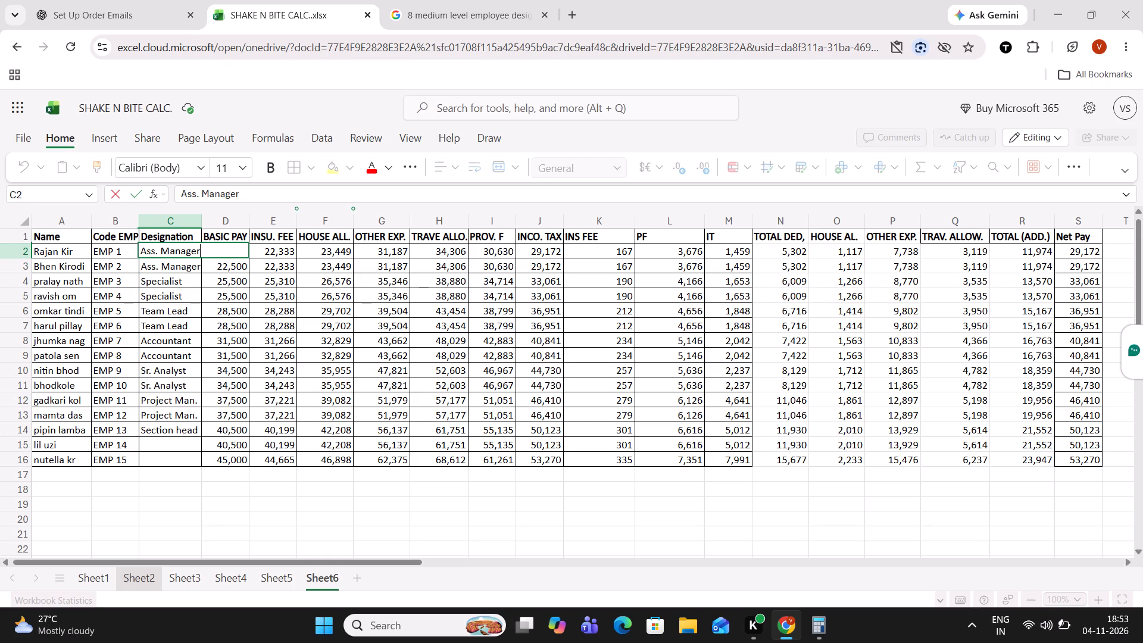
Enter "Section head" as the designation for EMP 14 in C15.
click(188, 445)
text(Sec)
key(Return)
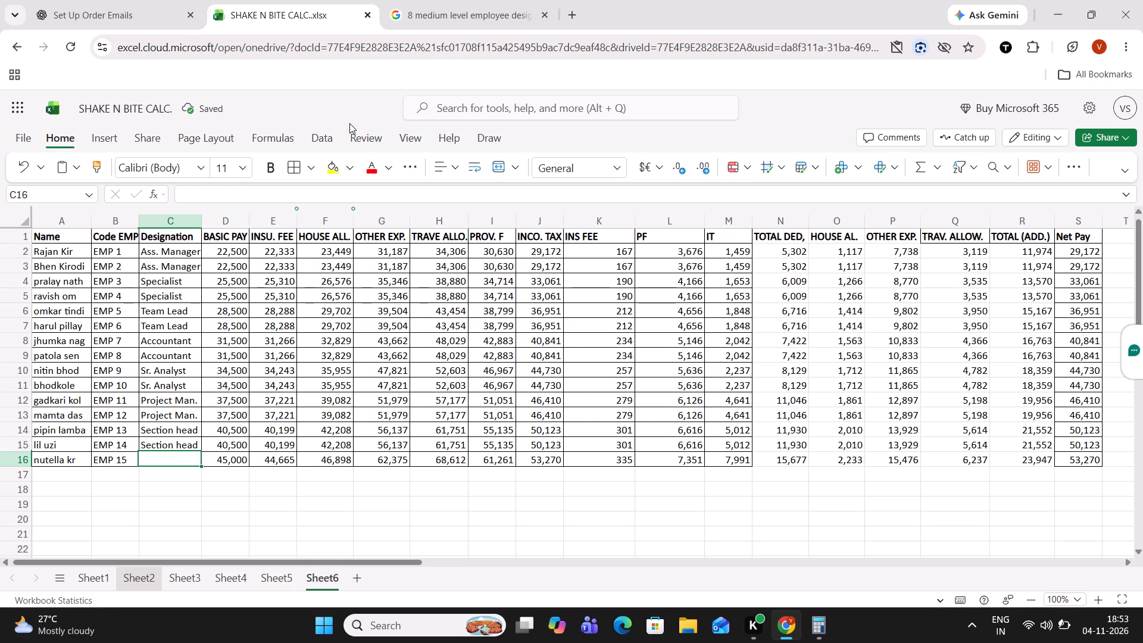
Check the eighth mid-level designation in the Google results and close the search page.
click(488, 0)
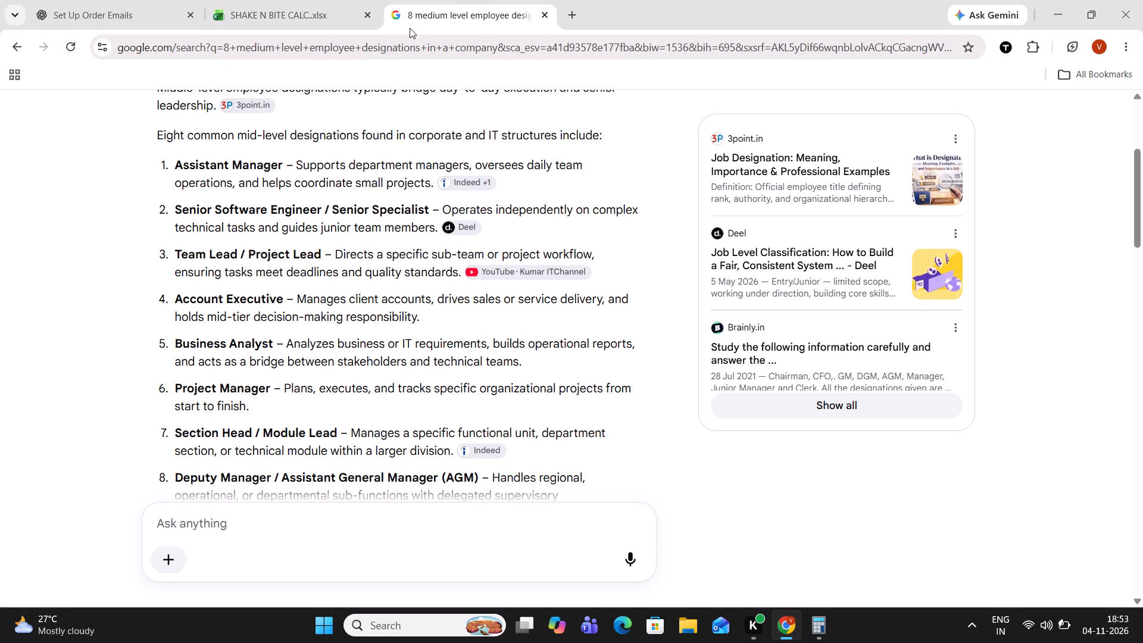
click(541, 17)
Enter "Dep. Manager" as the designation for EMP 15 in C16.
text(MA)
key(BackSpace)
text(anager)
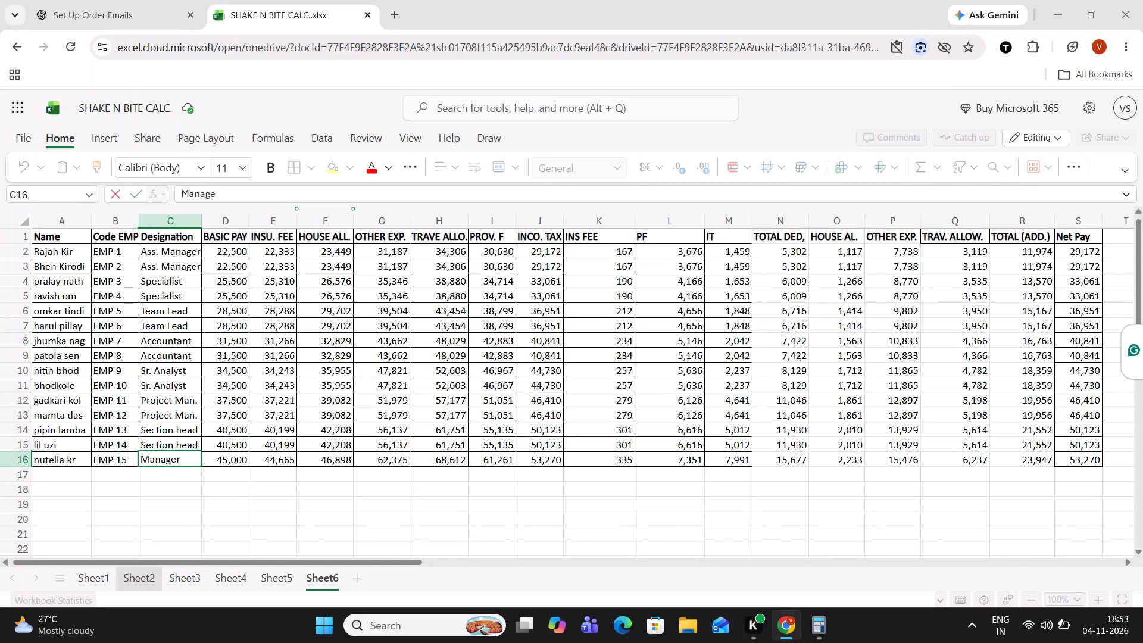
key(Left)
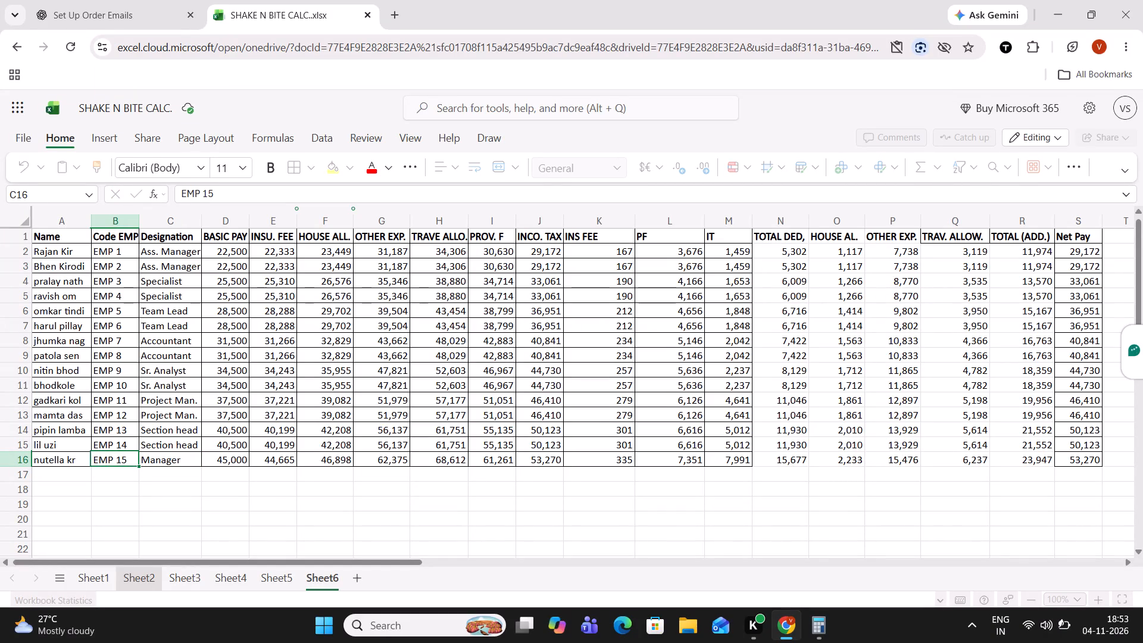
double_click(140, 463)
click(140, 463)
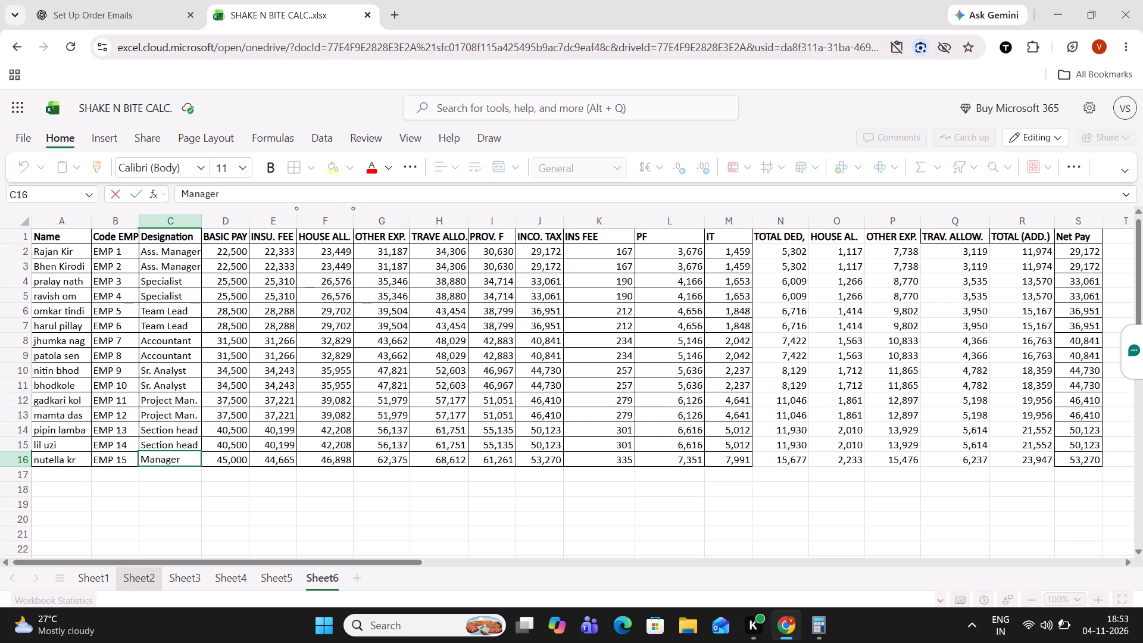
text(De)
text(p.)
key(space)
click(332, 448)
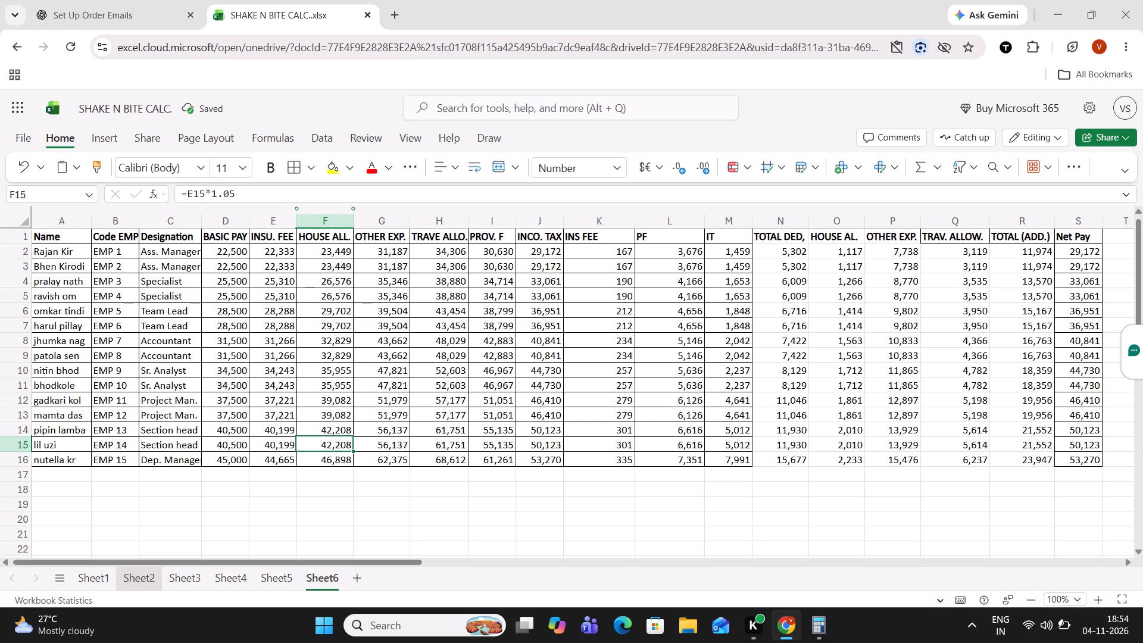
Shorten the EMP 15 designation in C16 to "Dep. Manage" so it fits the column.
double_click(165, 463)
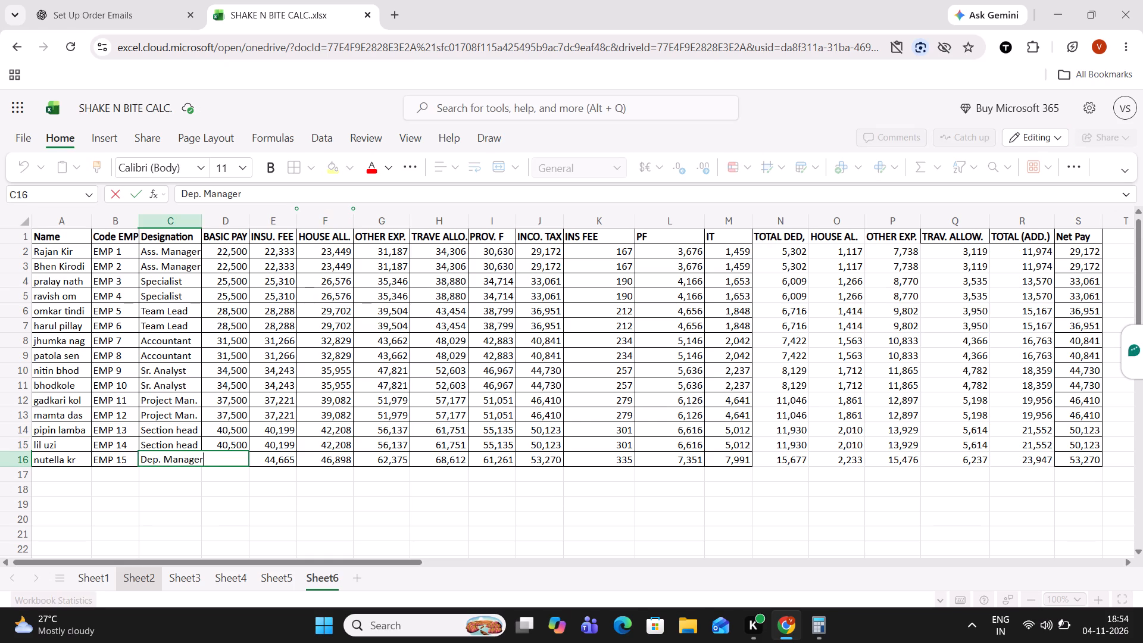
key(BackSpace)
click(317, 444)
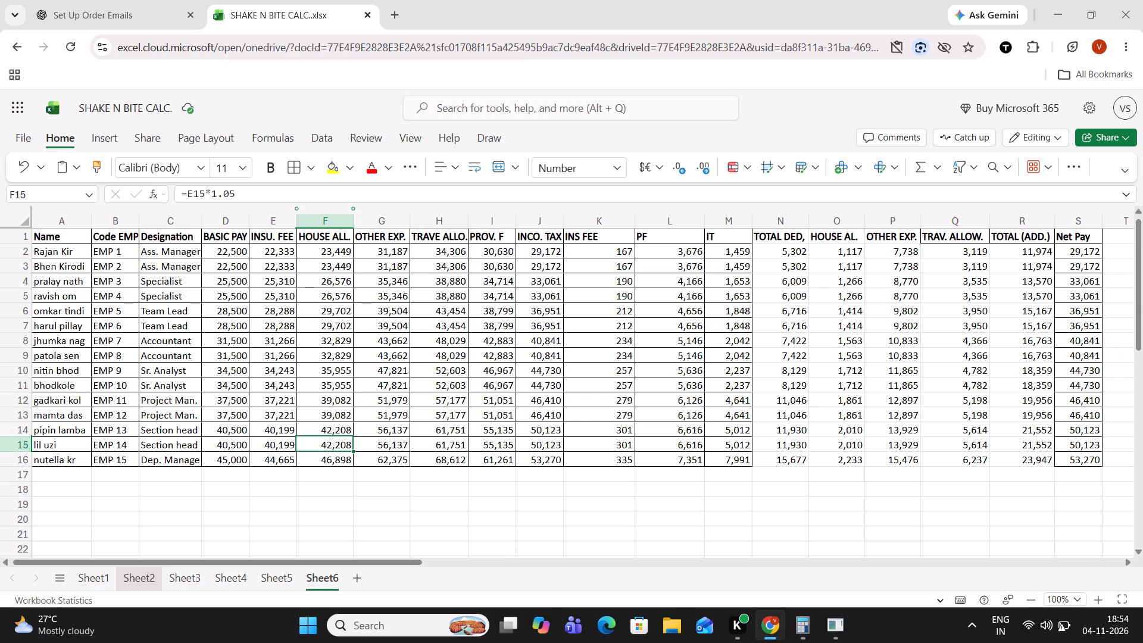
click(600, 334)
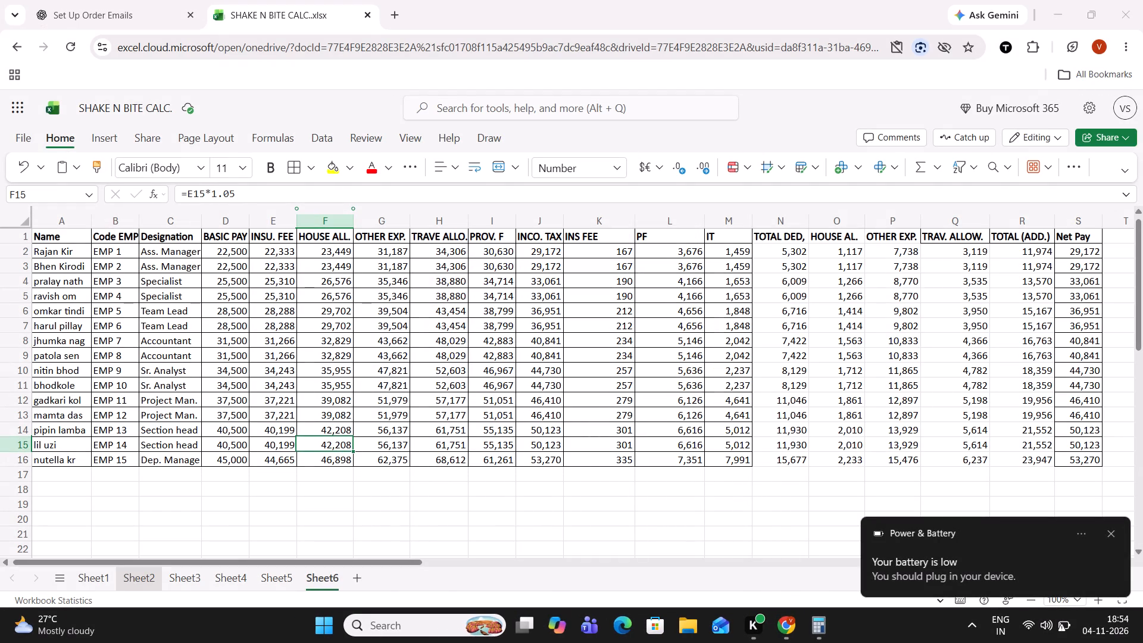
Replace the employee name for EMP 14 in A15 with a different name.
double_click(67, 446)
key(BackSpace)
key(BackSpace)
key(BackSpace)
key(BackSpace)
key(BackSpace)
key(BackSpace)
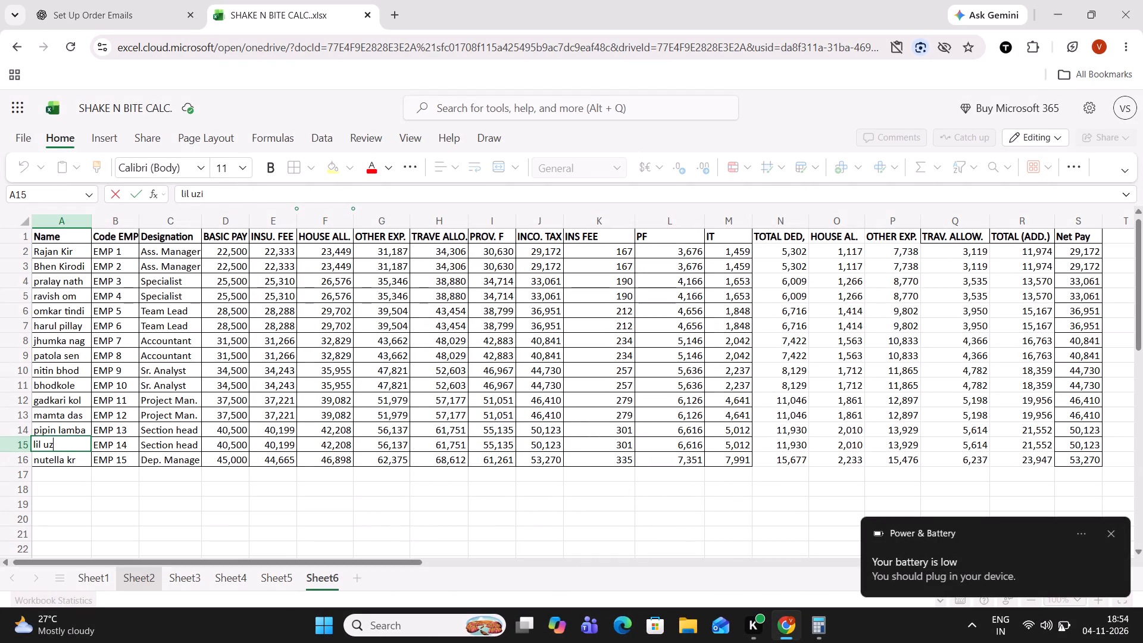
key(BackSpace)
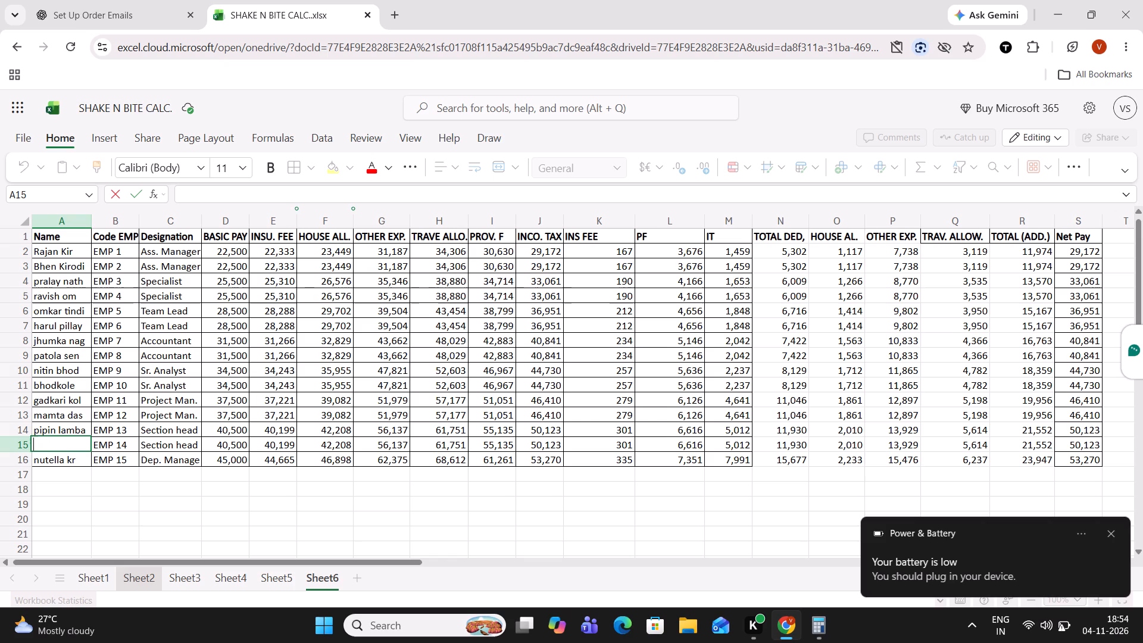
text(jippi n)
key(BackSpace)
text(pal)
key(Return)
Replace the employee name for EMP 15 in A16 with a different name.
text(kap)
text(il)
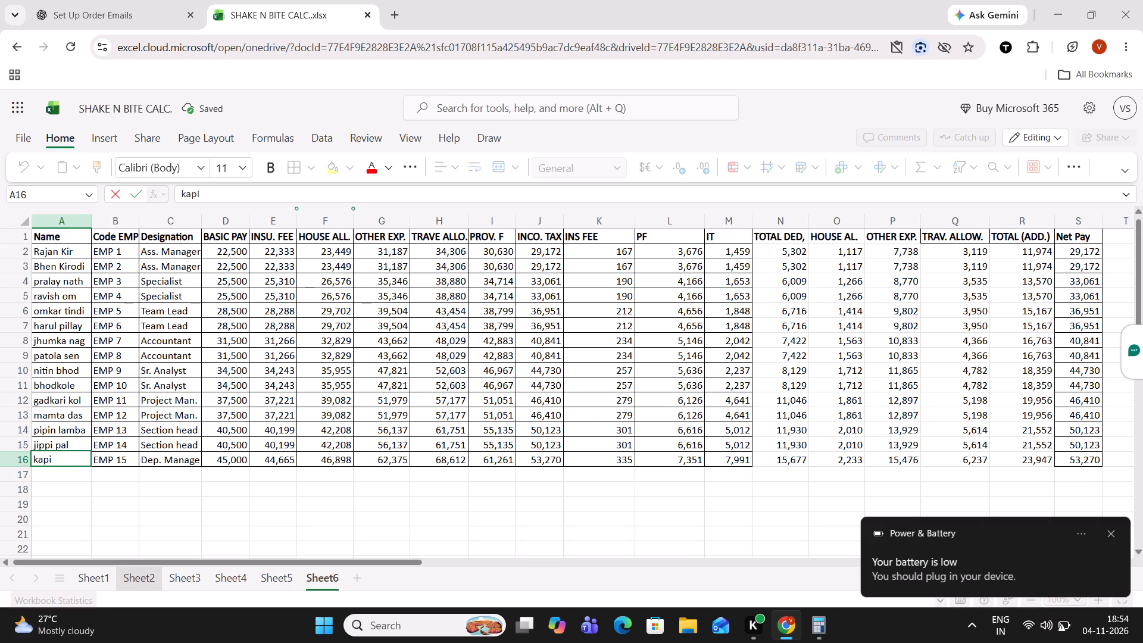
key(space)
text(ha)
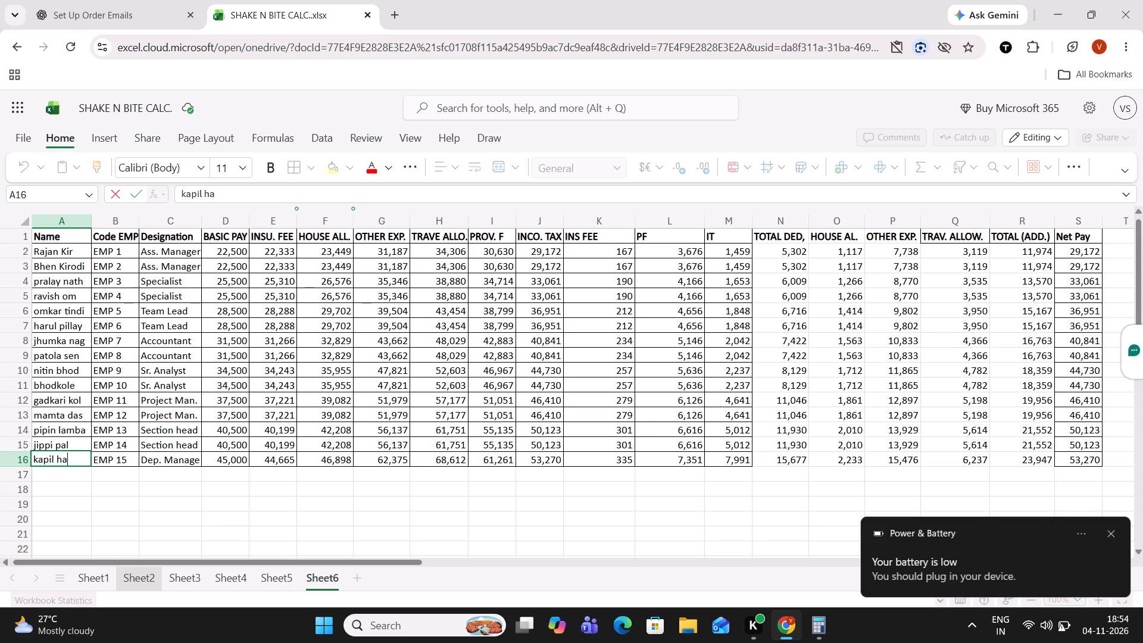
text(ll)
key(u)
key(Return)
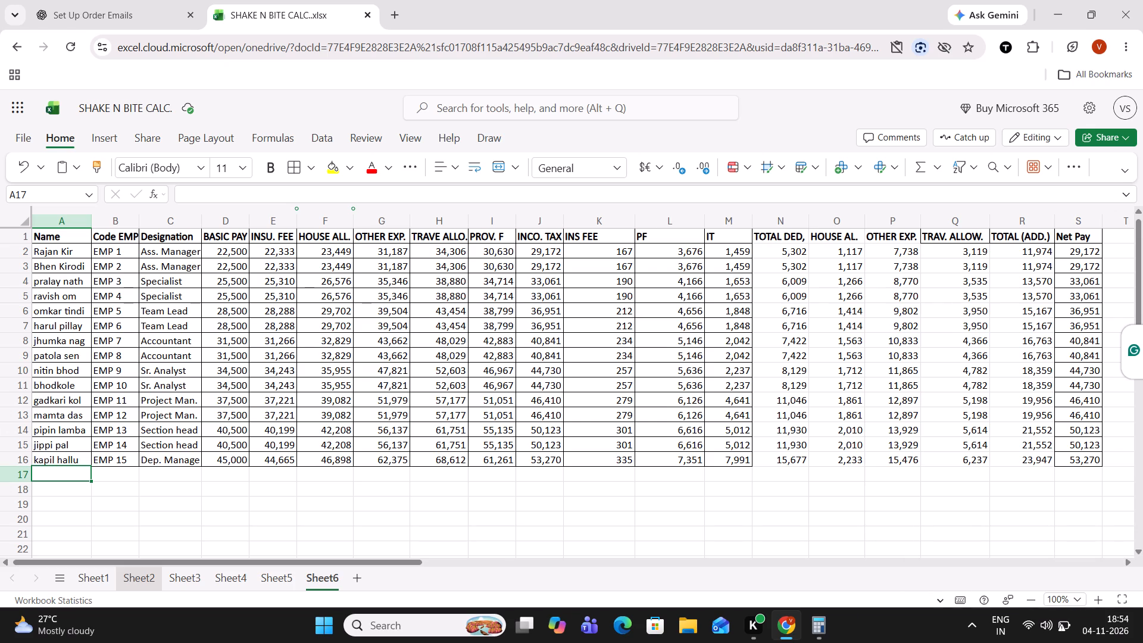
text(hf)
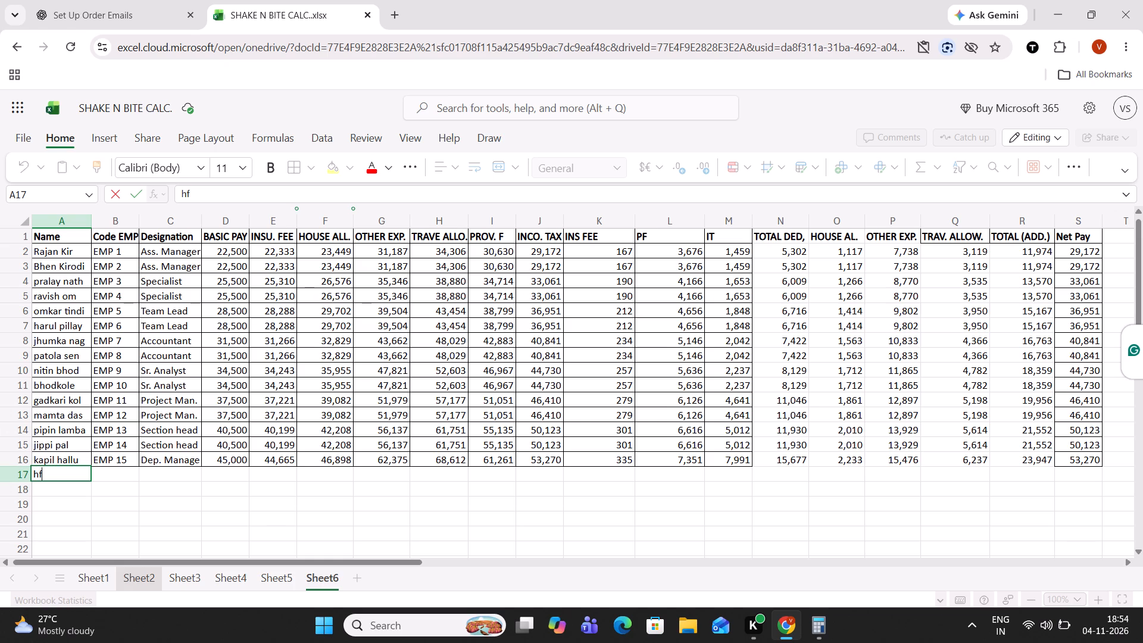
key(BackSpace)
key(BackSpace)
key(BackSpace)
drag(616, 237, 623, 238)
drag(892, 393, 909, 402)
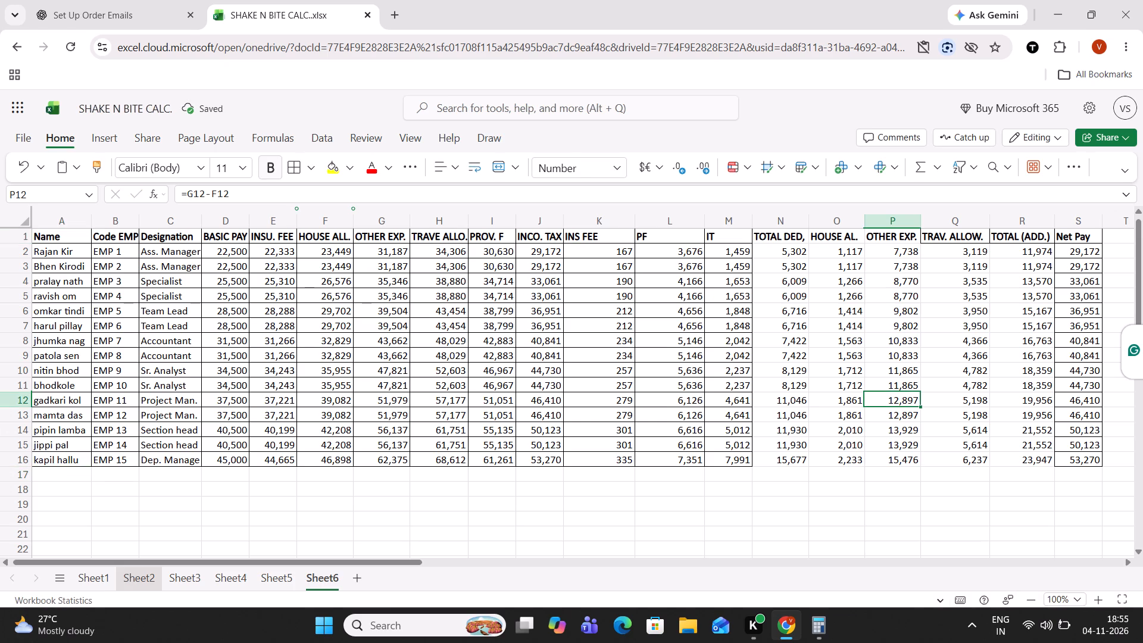
Apply all borders to the range N1:R16, from the TOTAL DED, column through TOTAL (ADD.).
drag(769, 234, 989, 439)
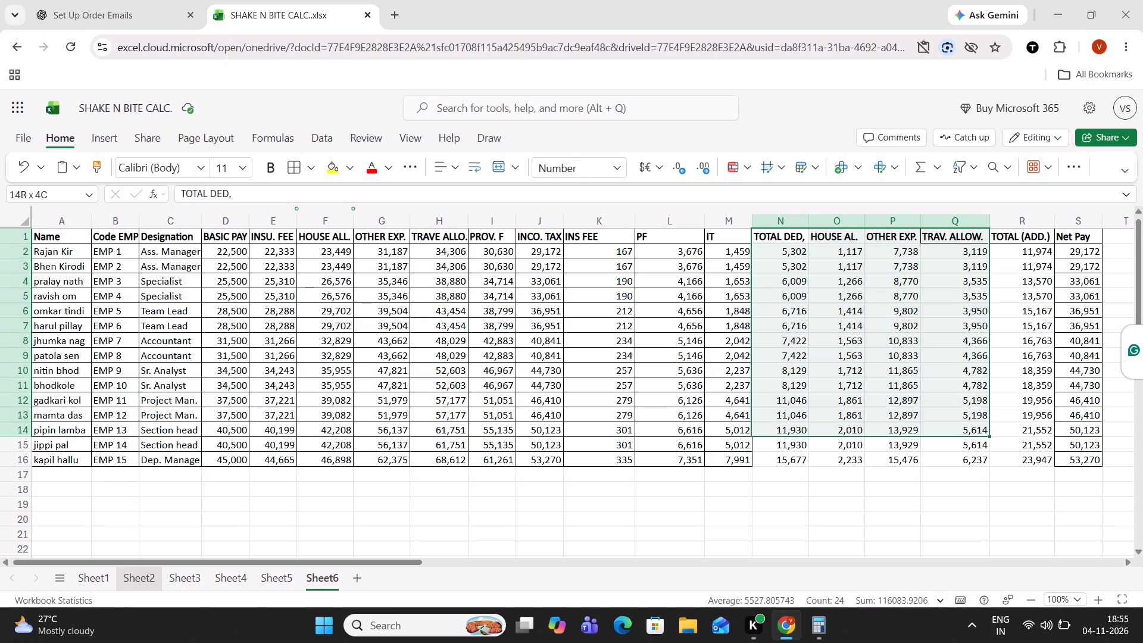
drag(989, 439, 1000, 448)
click(1003, 459)
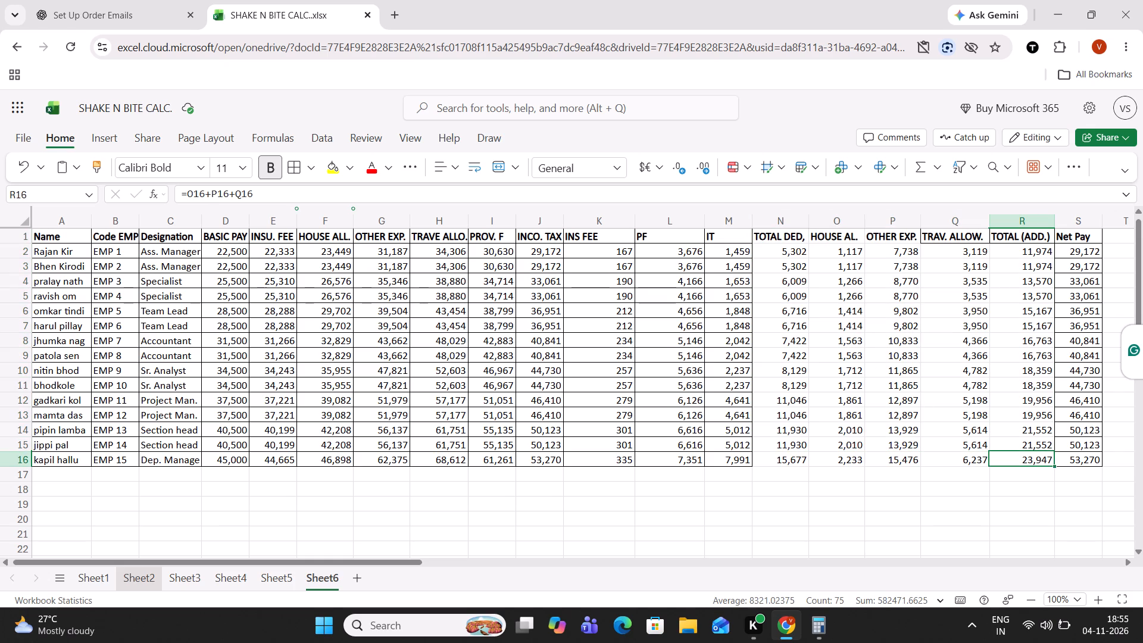
drag(1020, 463, 777, 265)
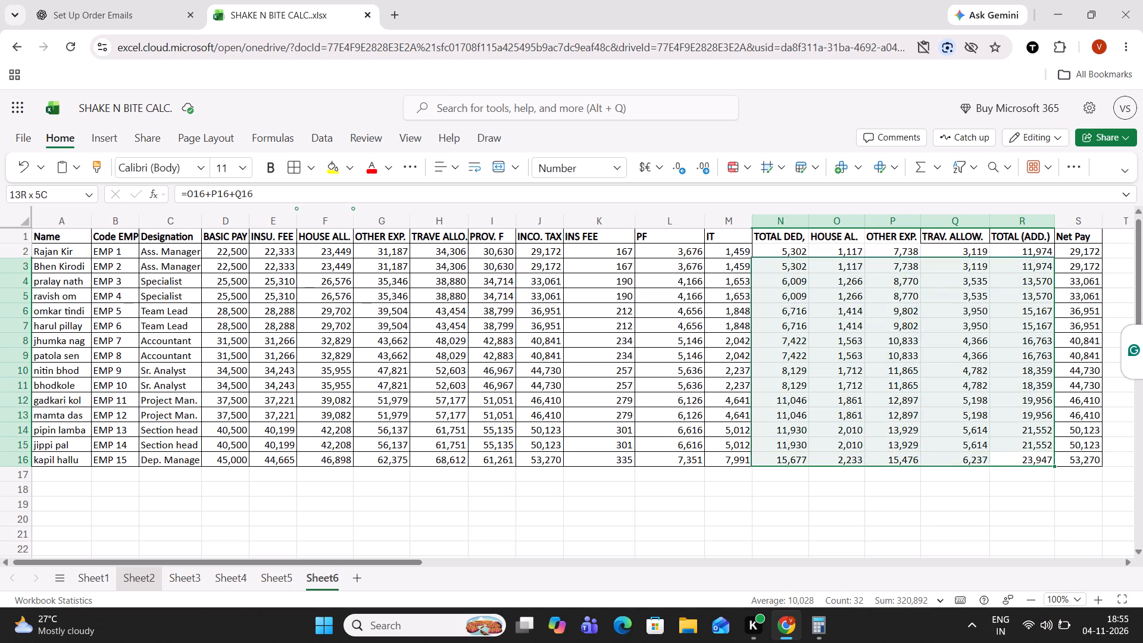
drag(777, 265, 768, 234)
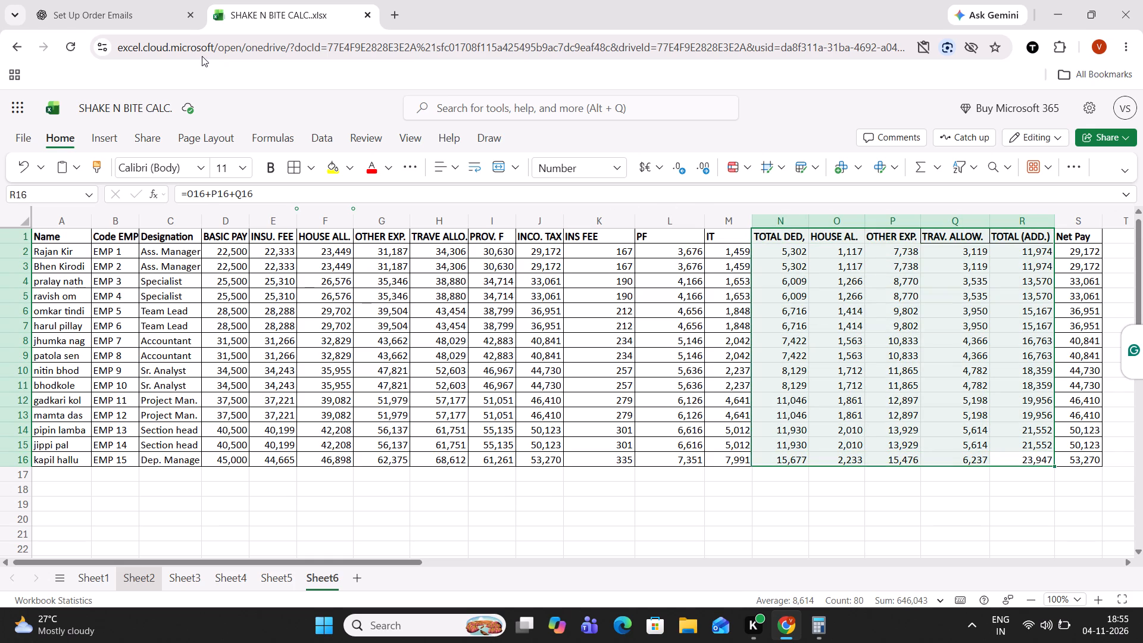
click(291, 165)
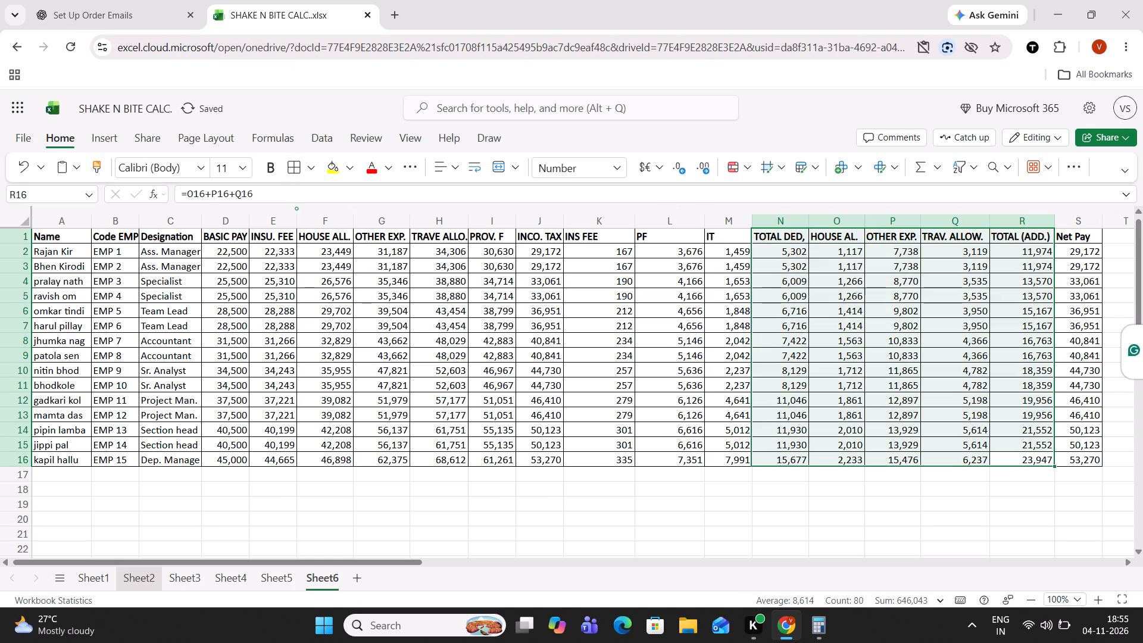
click(486, 269)
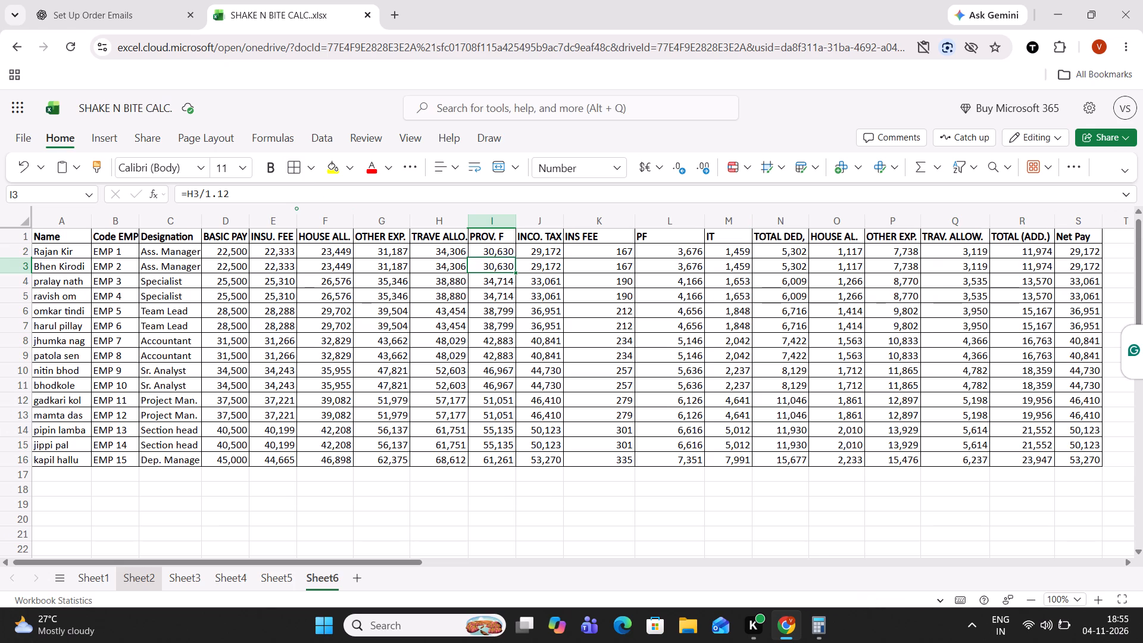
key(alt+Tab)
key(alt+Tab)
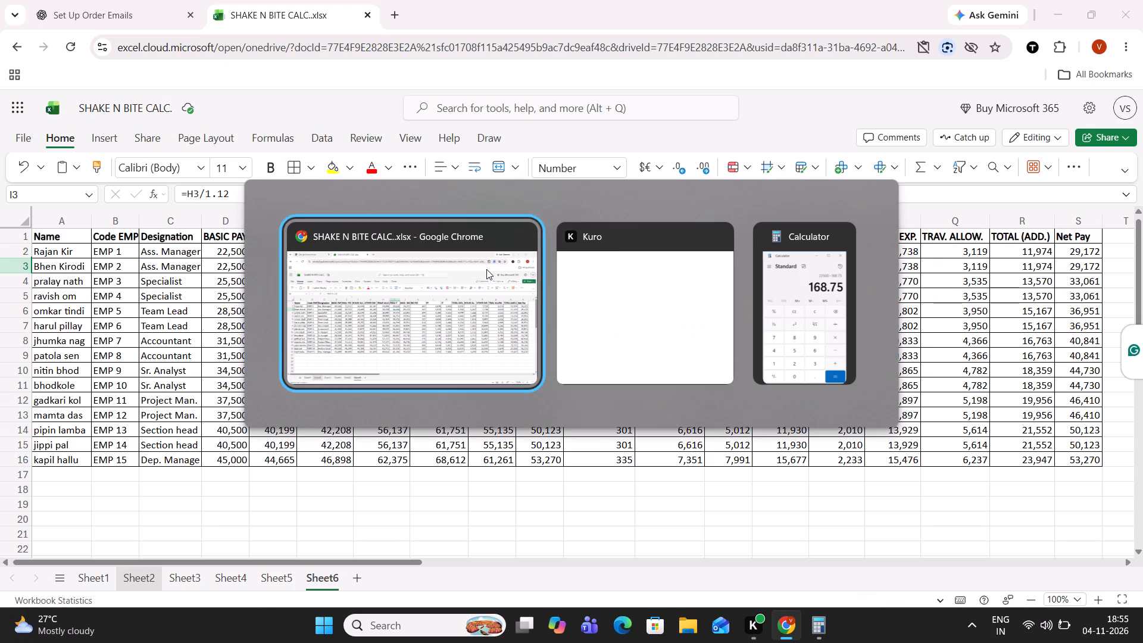
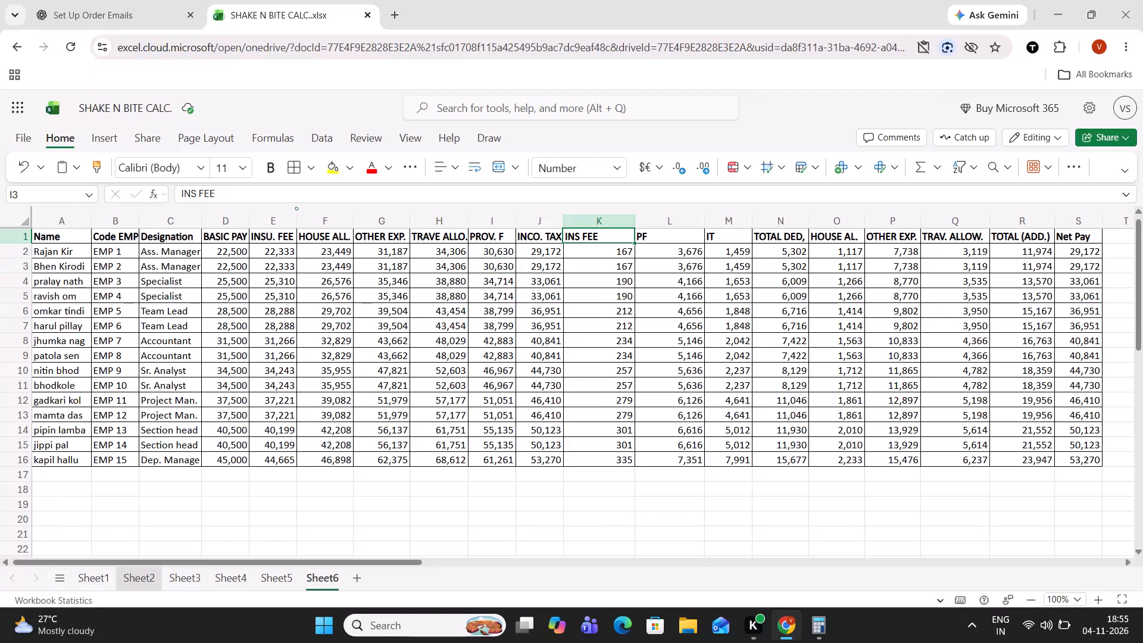
Change the header in K1 to "INSURANCE FEE".
click(580, 238)
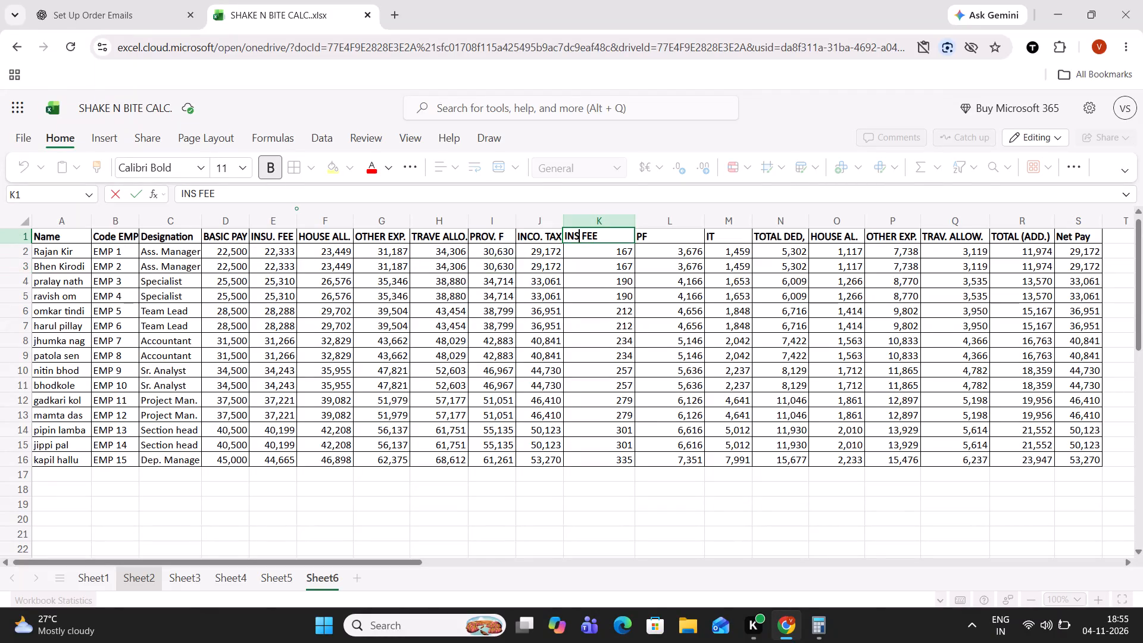
text(ura)
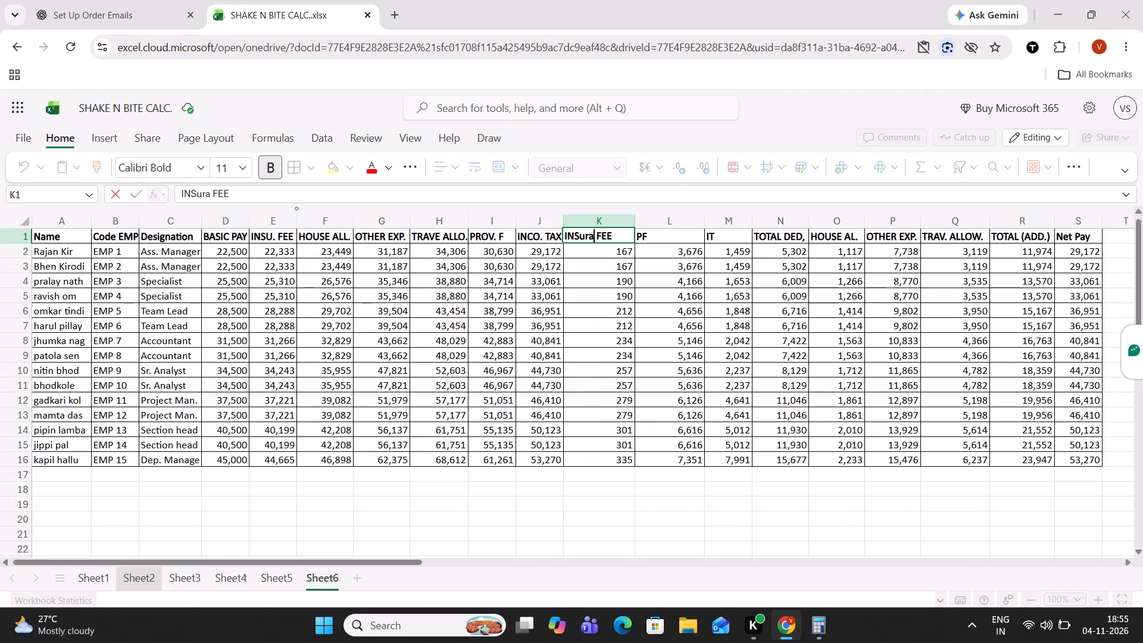
key(BackSpace)
key(BackSpace)
key(BackSpace)
text(URA)
text(NCE)
click(677, 306)
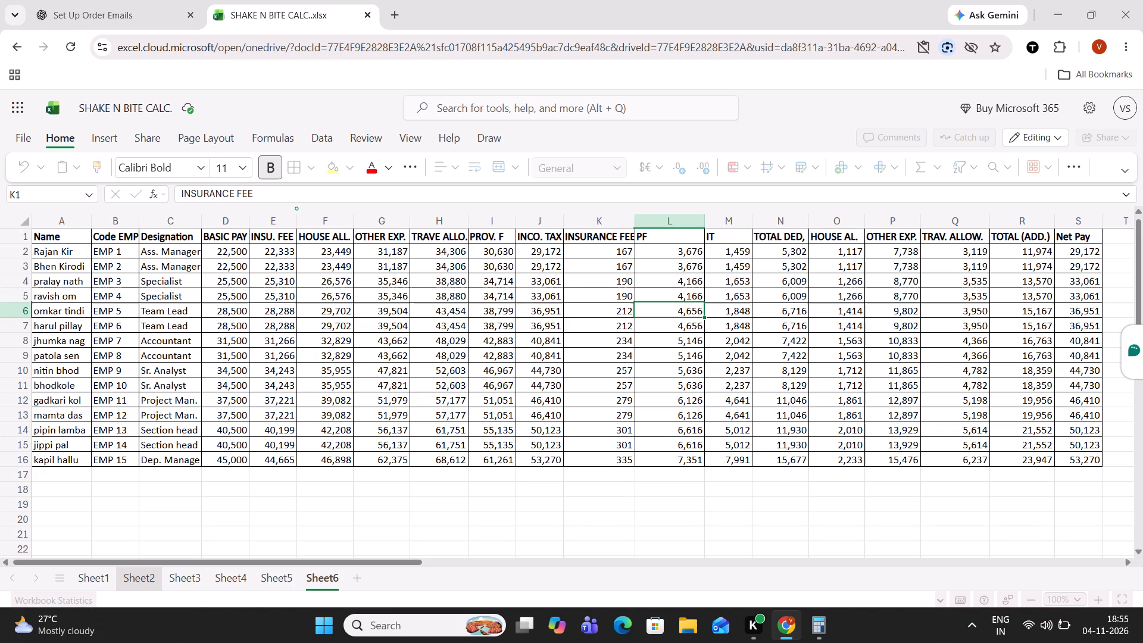
Change the header in L1 to "PROVIDENT FEE".
double_click(663, 235)
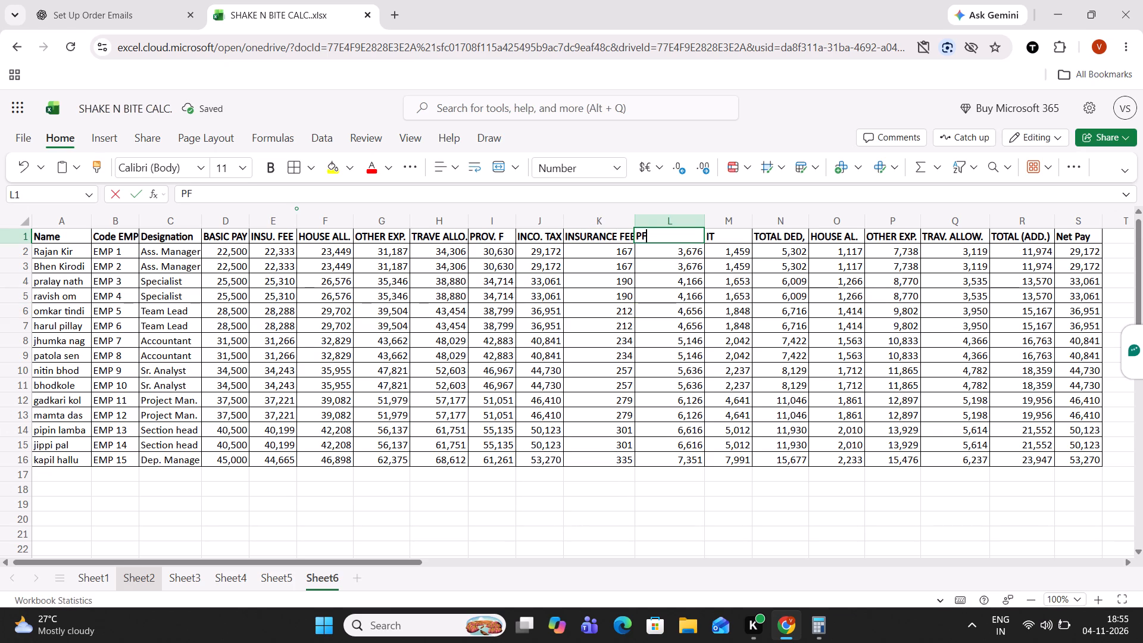
key(BackSpace)
text(RO)
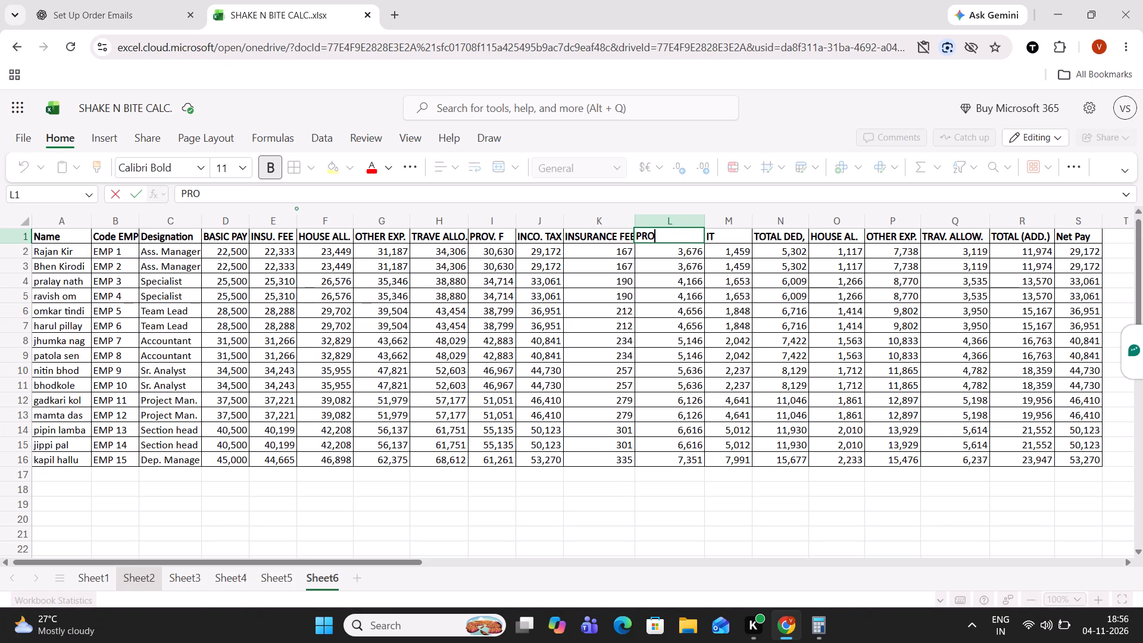
key(v)
text(IDE)
text(NT FEE)
key(Return)
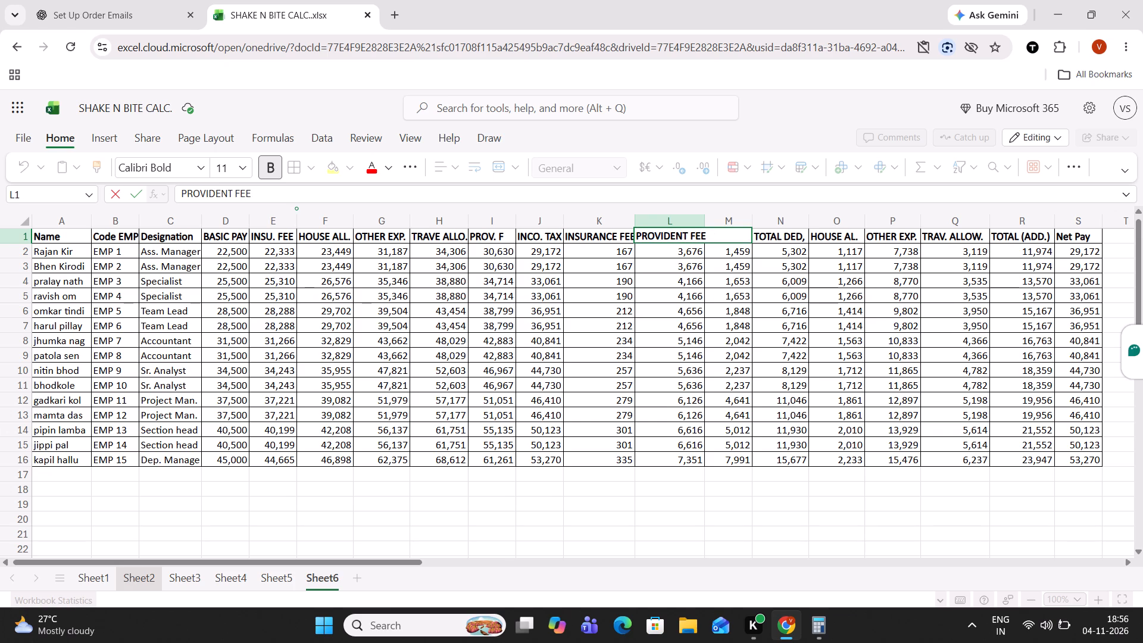
Change the header in M1 to "INCOME T".
double_click(725, 238)
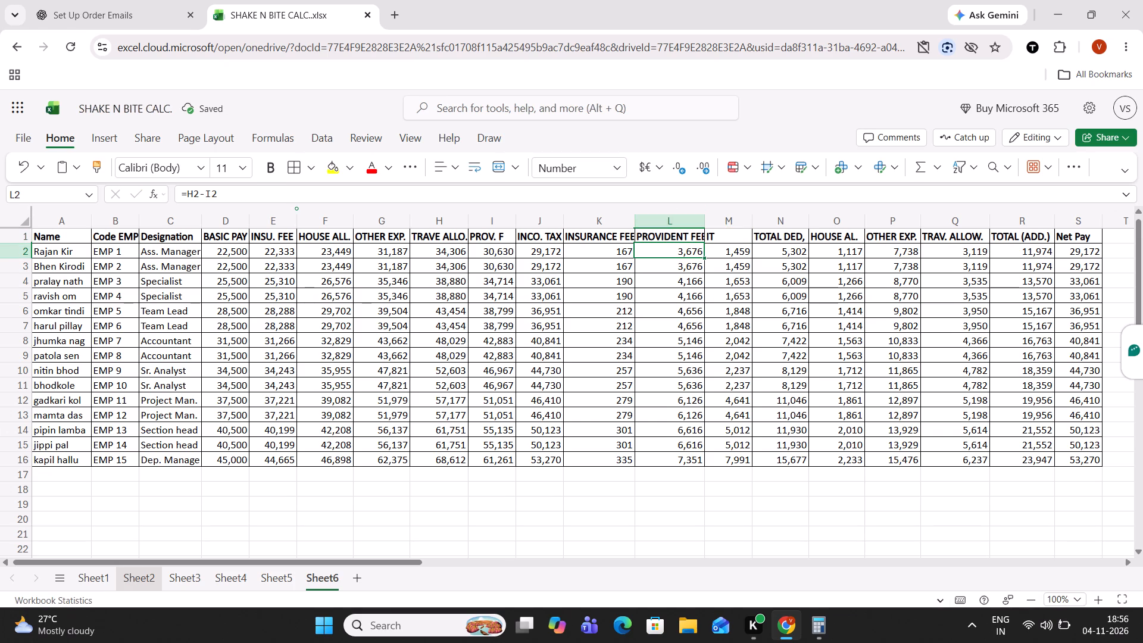
key(equal)
key(BackSpace)
key(BackSpace)
text(NC)
text(OM)
text(E T)
key(Return)
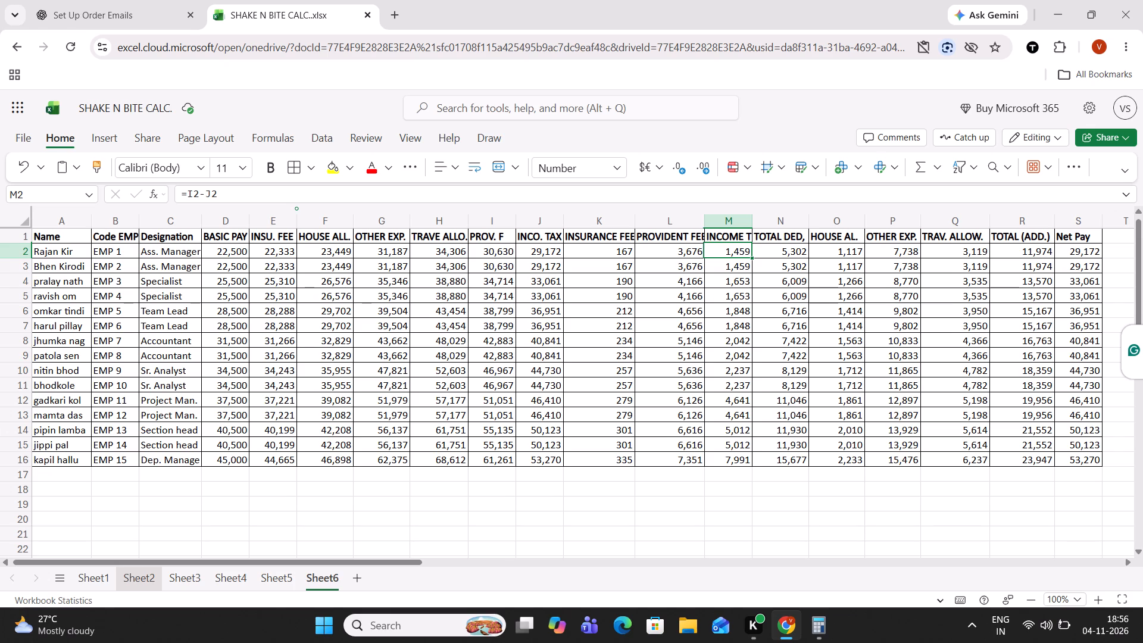
Center-align all employee data in the range A2:S16 horizontally.
drag(42, 246, 1078, 461)
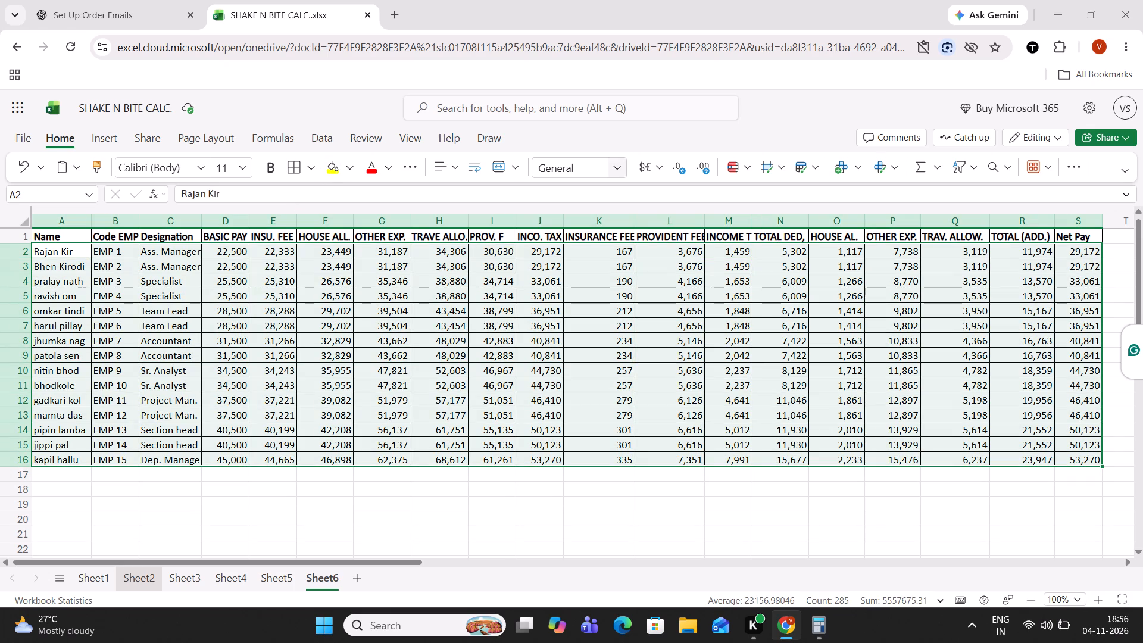
click(448, 167)
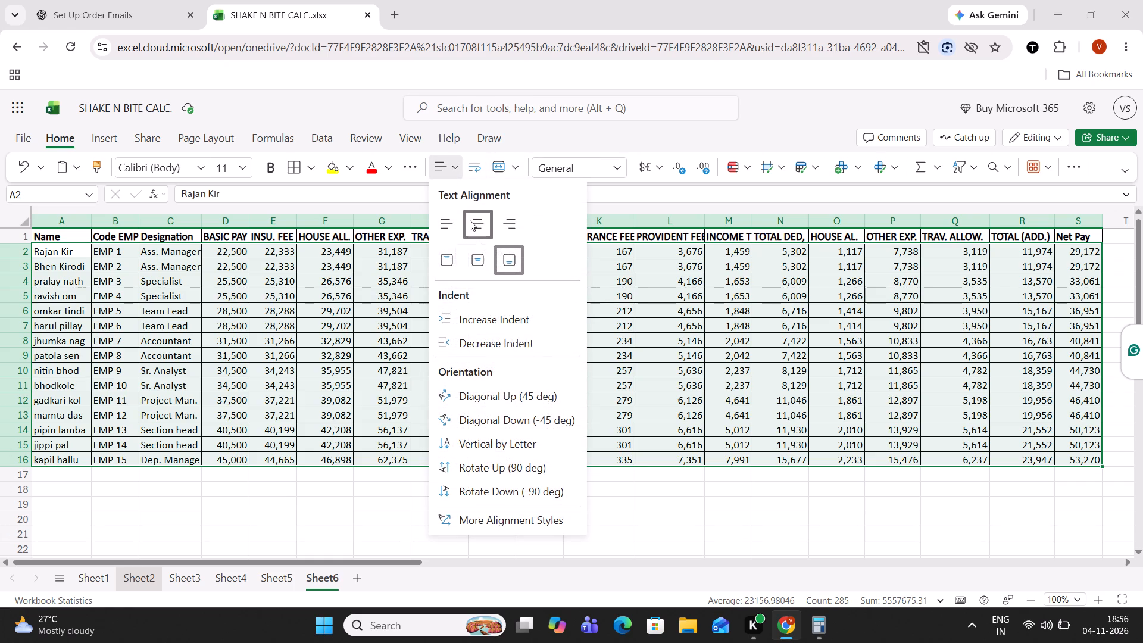
click(470, 220)
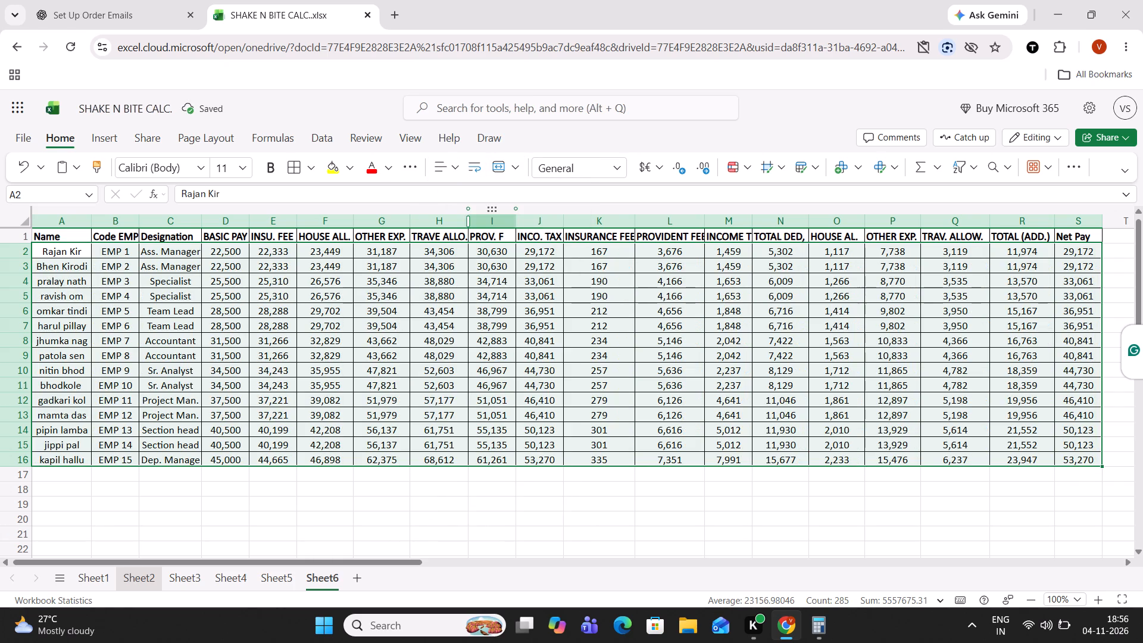
click(523, 332)
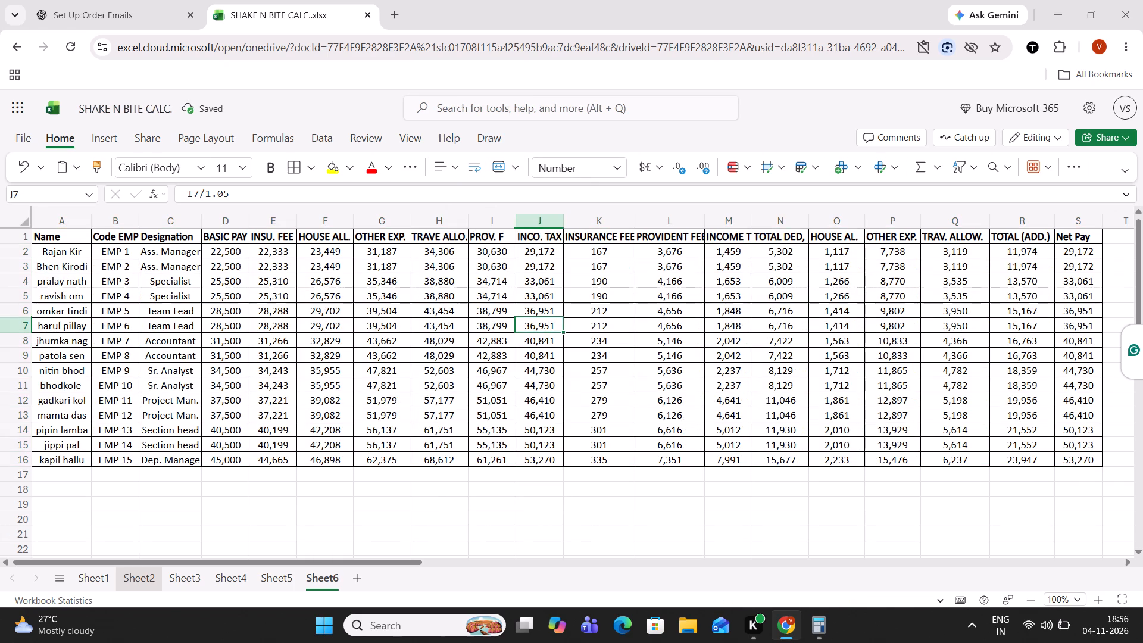
click(273, 388)
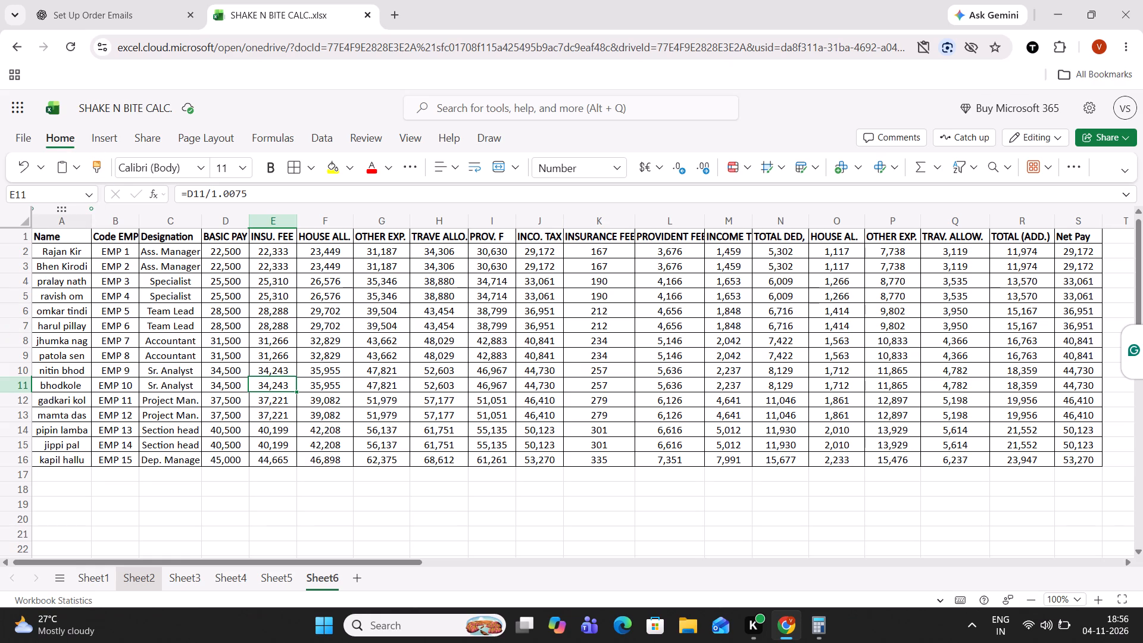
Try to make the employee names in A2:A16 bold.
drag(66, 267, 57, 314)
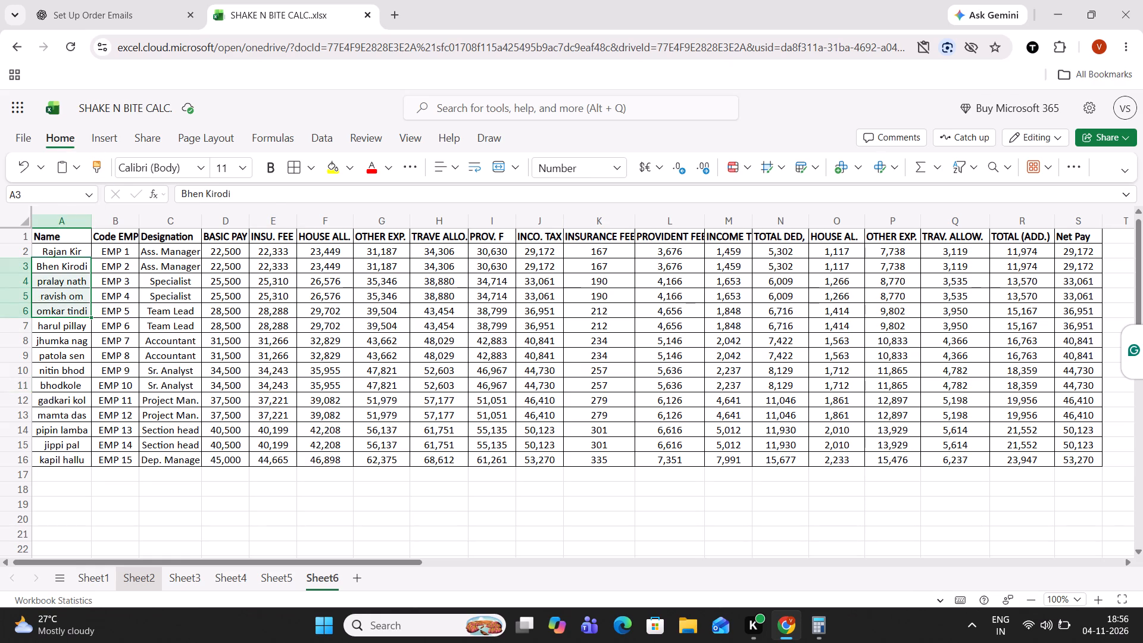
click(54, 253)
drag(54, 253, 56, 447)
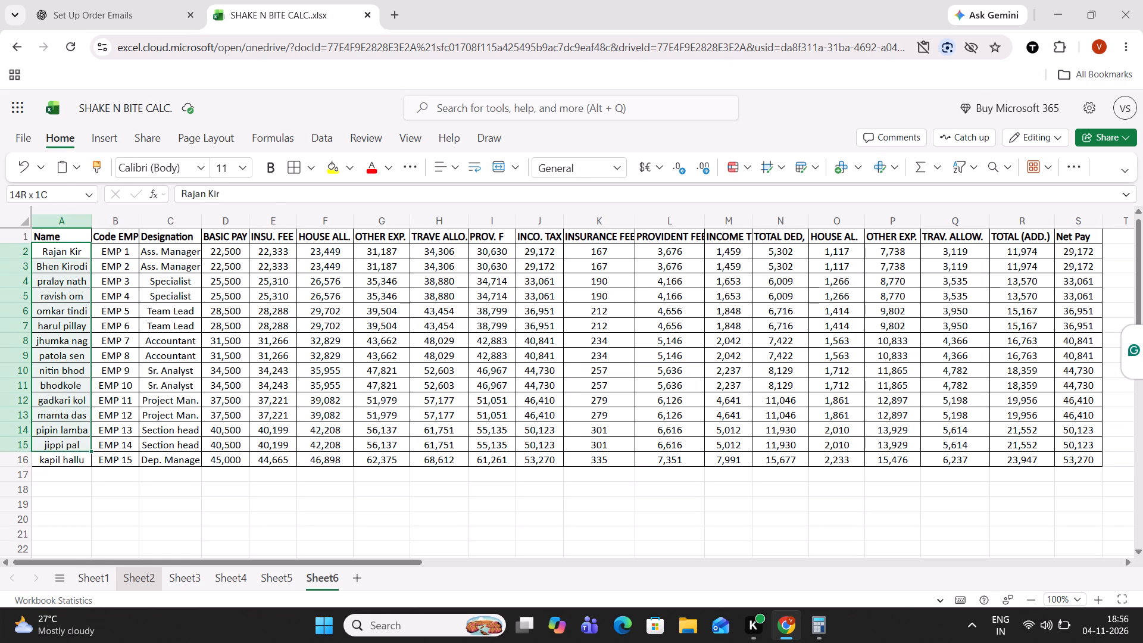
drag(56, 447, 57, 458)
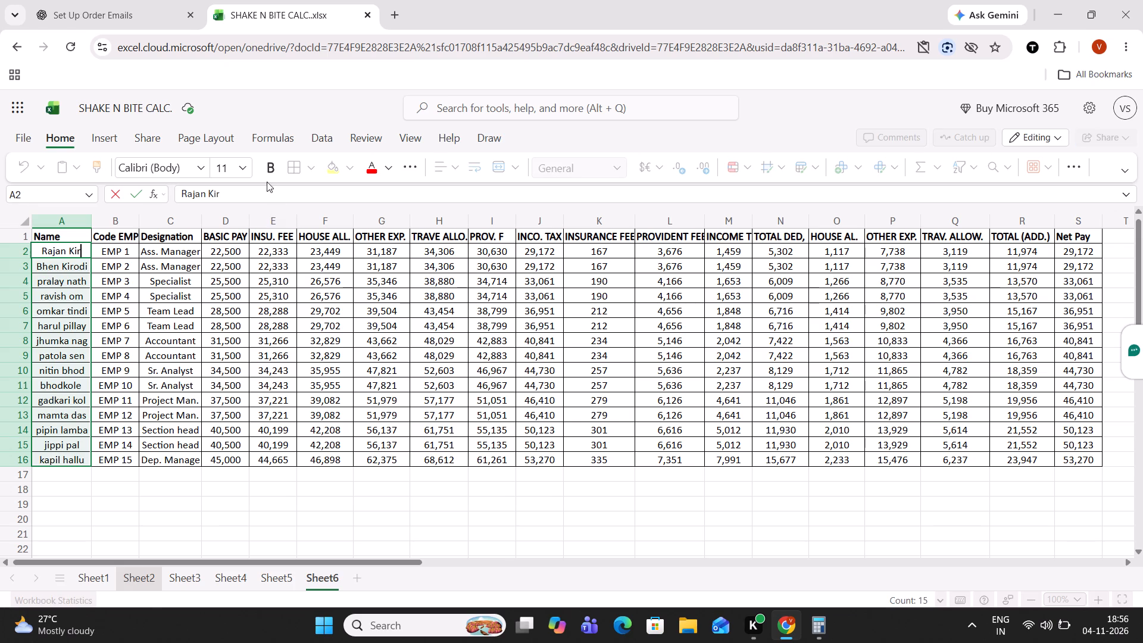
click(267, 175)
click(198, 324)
Make the employee names in A2:A16 bold.
drag(55, 248, 55, 250)
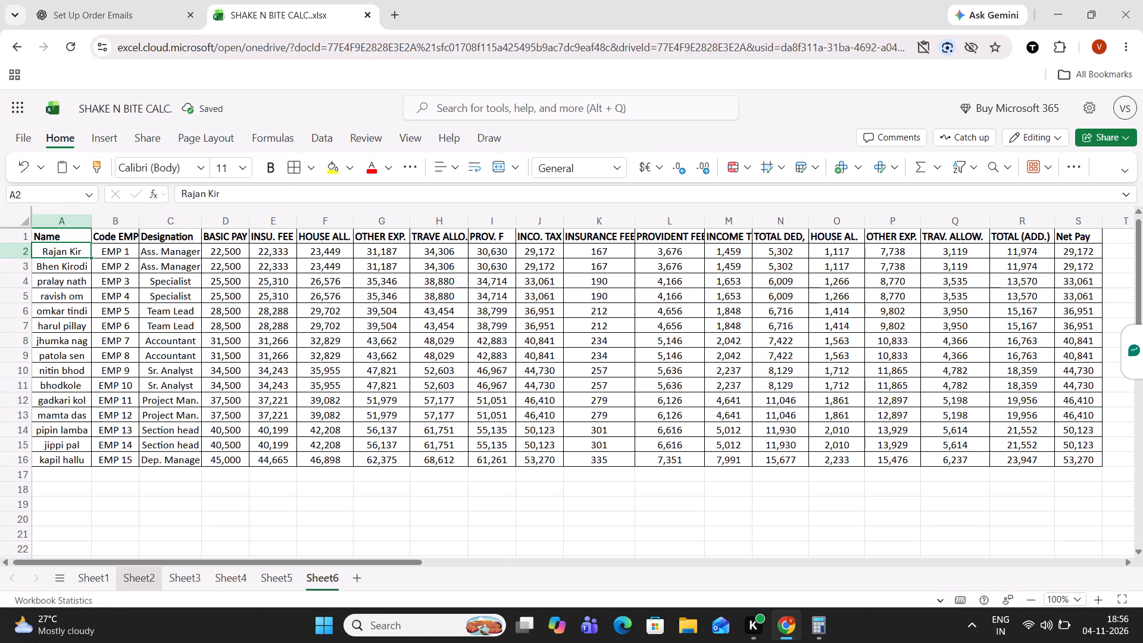
drag(55, 250, 72, 463)
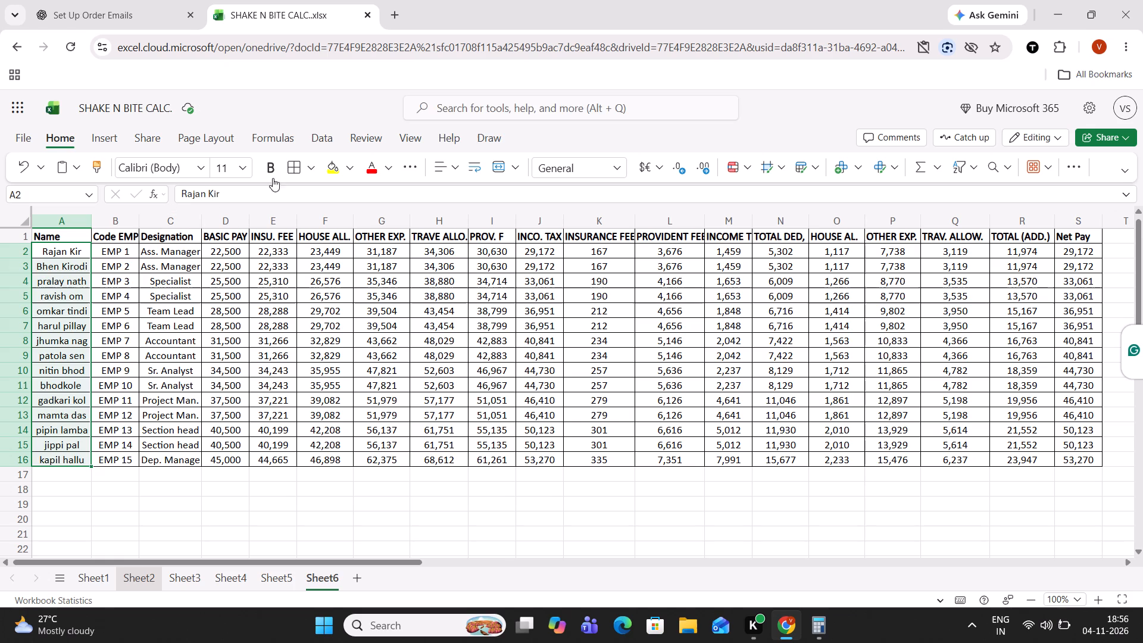
click(277, 170)
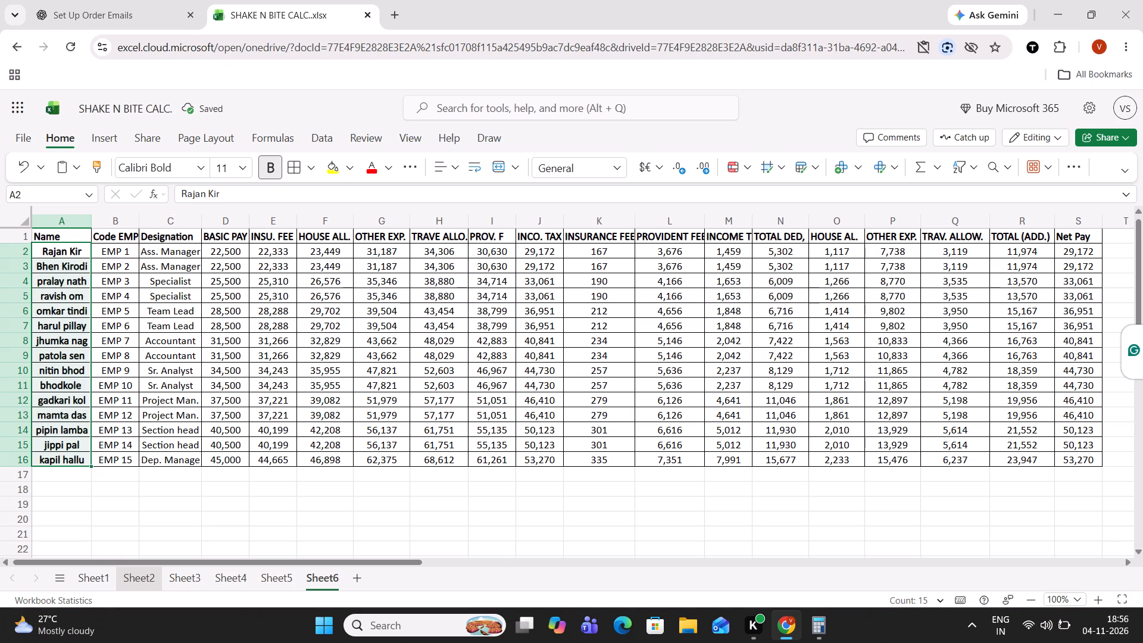
click(313, 408)
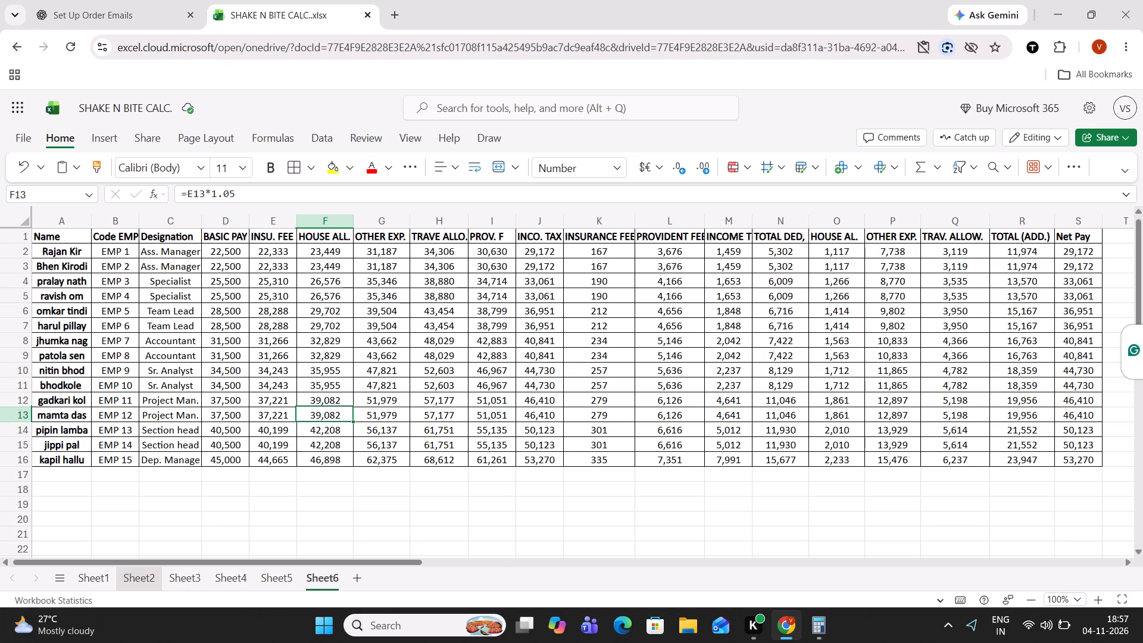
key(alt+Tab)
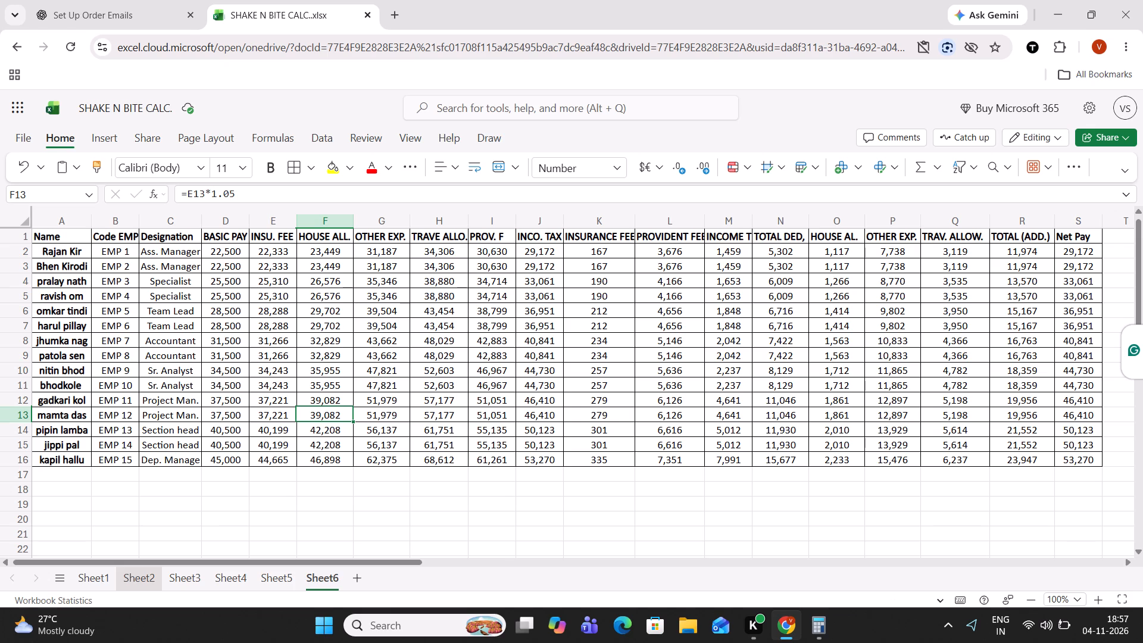
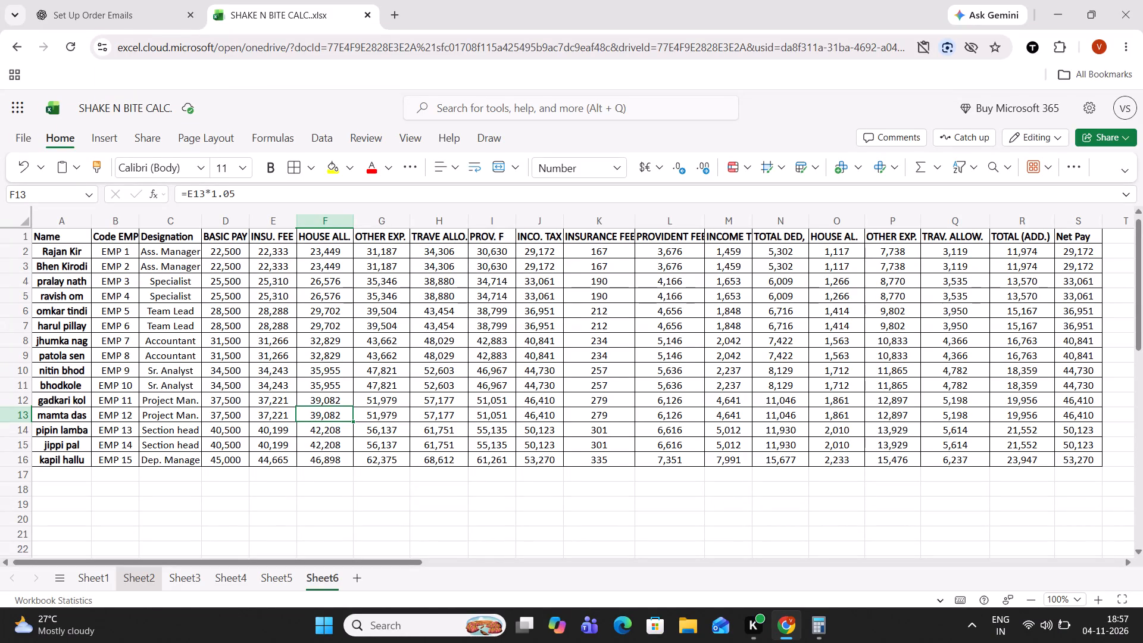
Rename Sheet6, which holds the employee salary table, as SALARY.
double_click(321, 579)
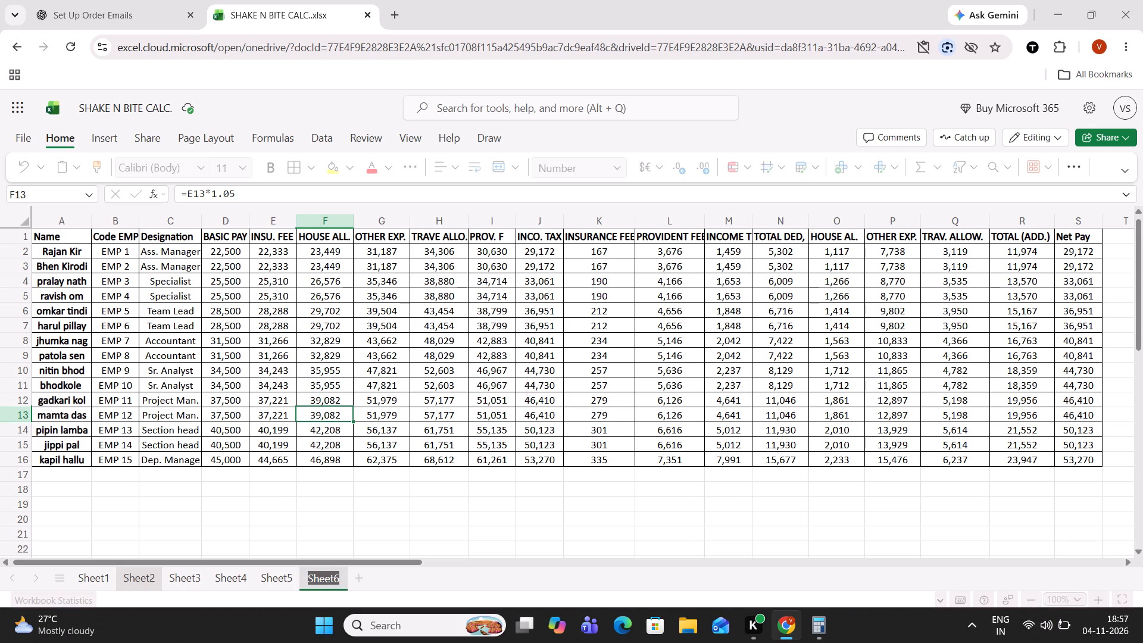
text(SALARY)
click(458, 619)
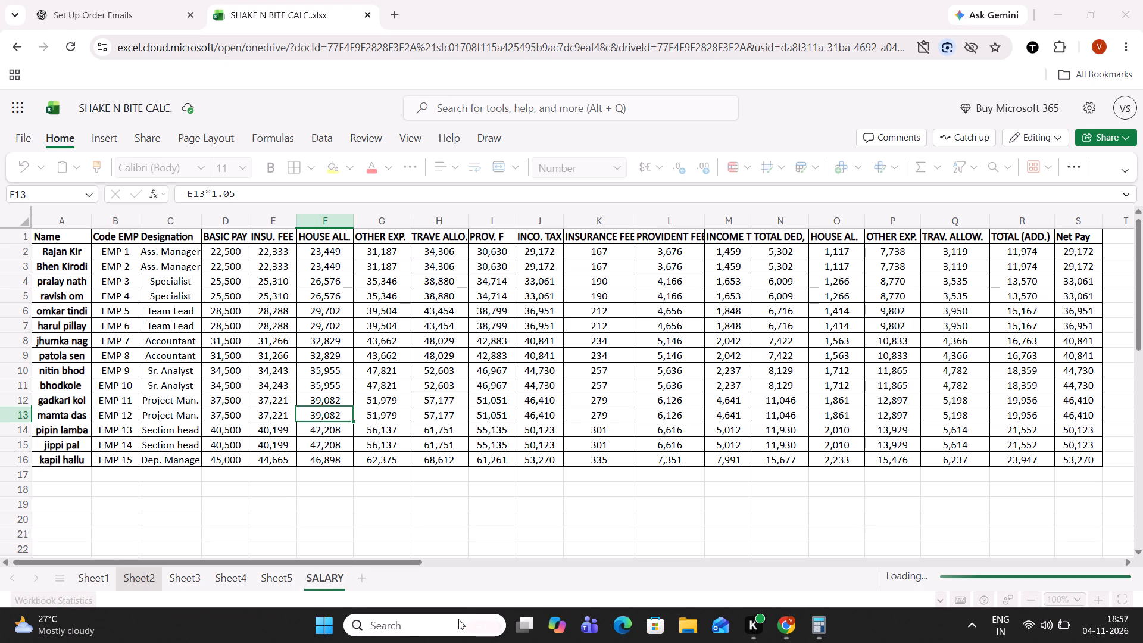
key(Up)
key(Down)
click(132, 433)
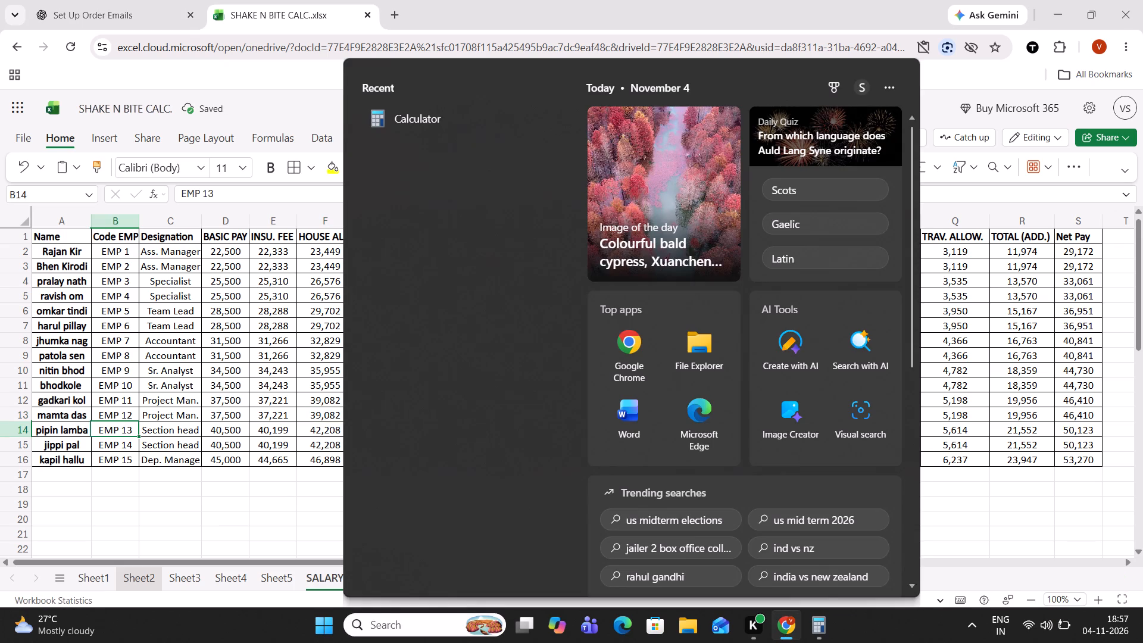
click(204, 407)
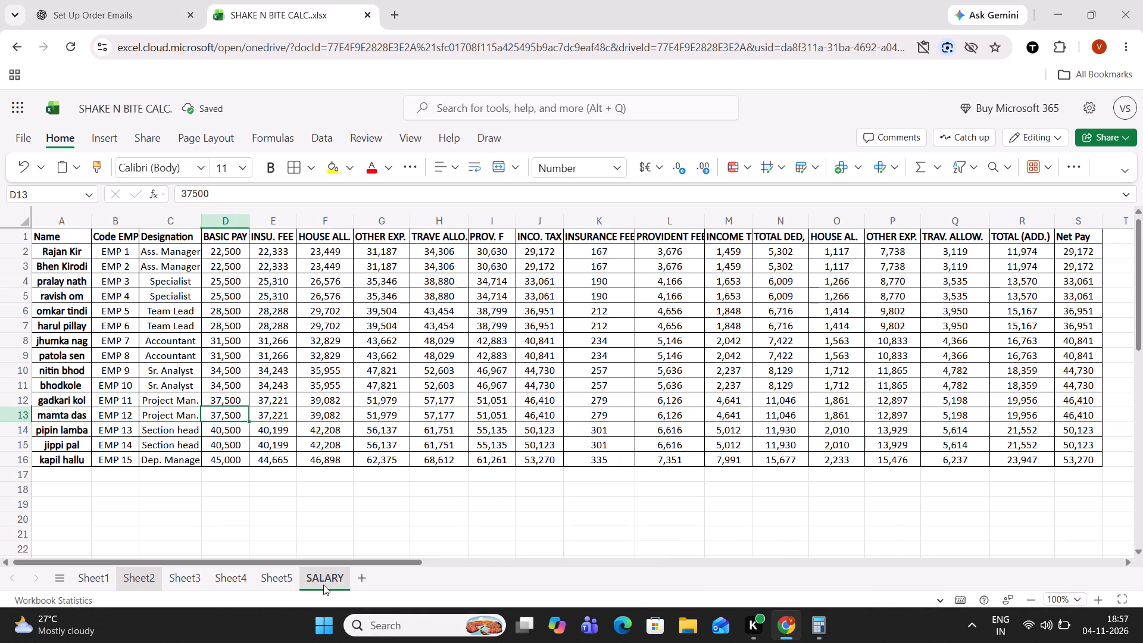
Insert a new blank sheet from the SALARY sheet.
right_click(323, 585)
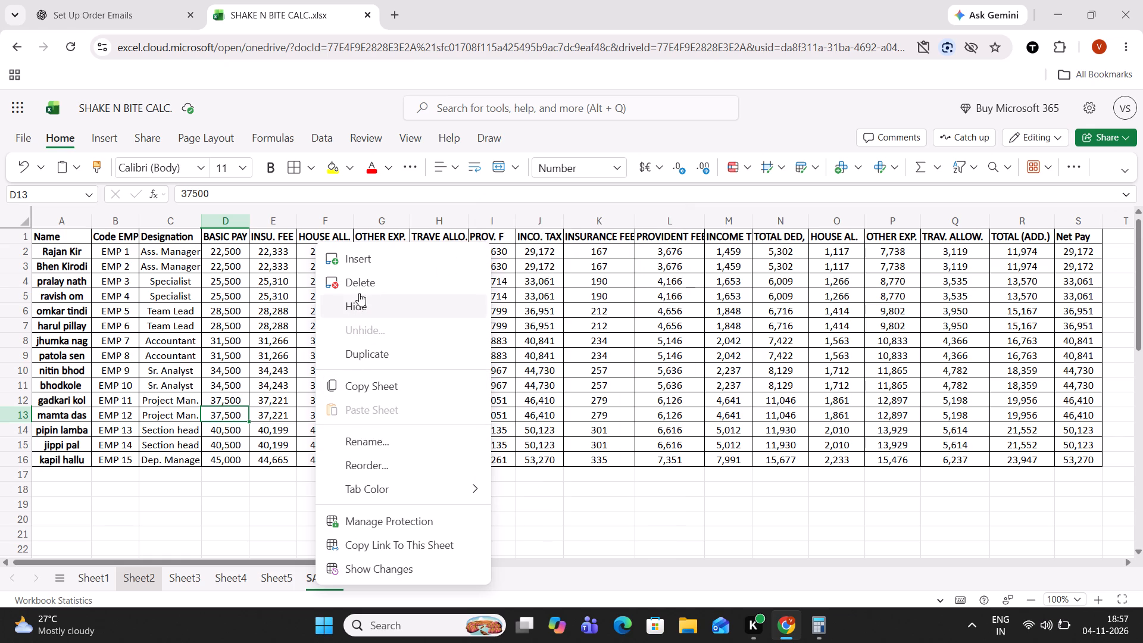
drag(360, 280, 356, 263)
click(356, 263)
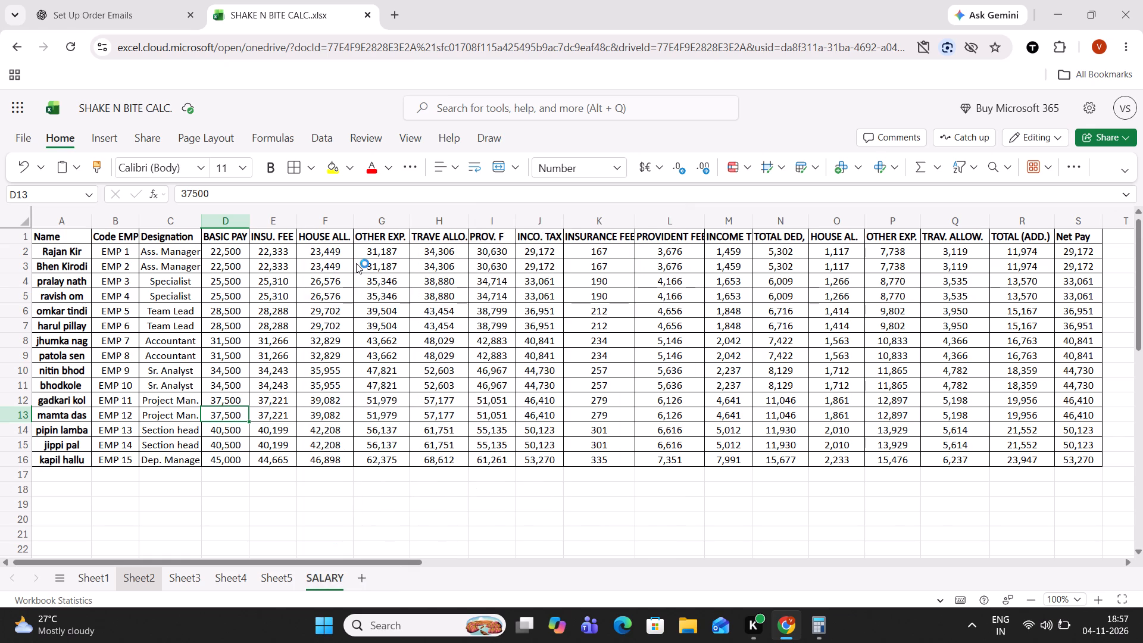
Delete the SALARY sheet from the workbook.
click(323, 575)
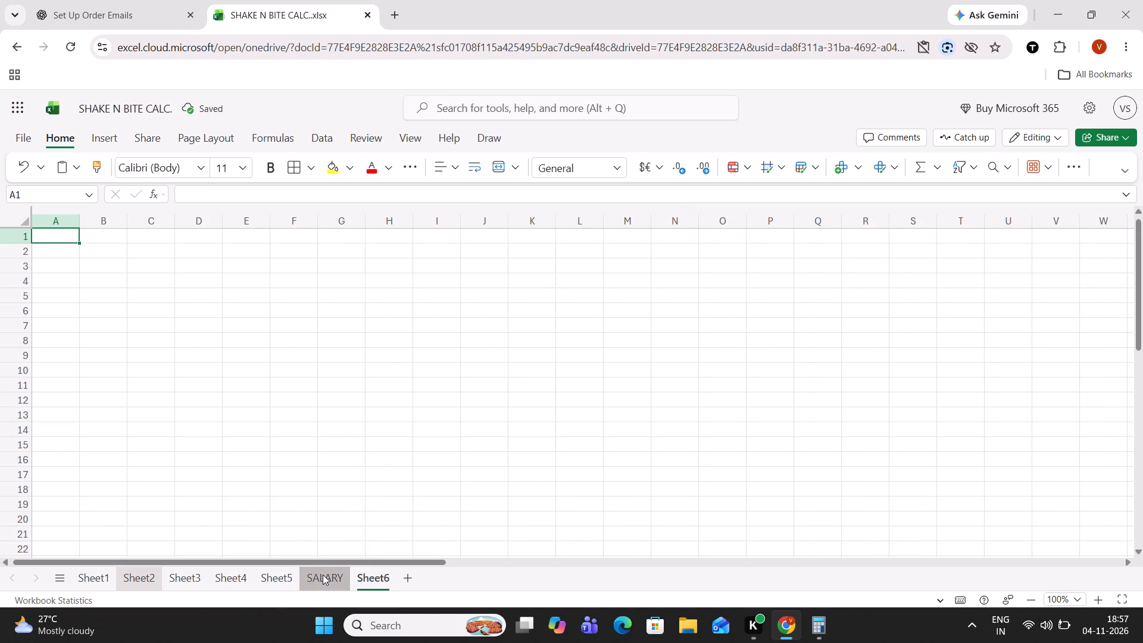
right_click(323, 575)
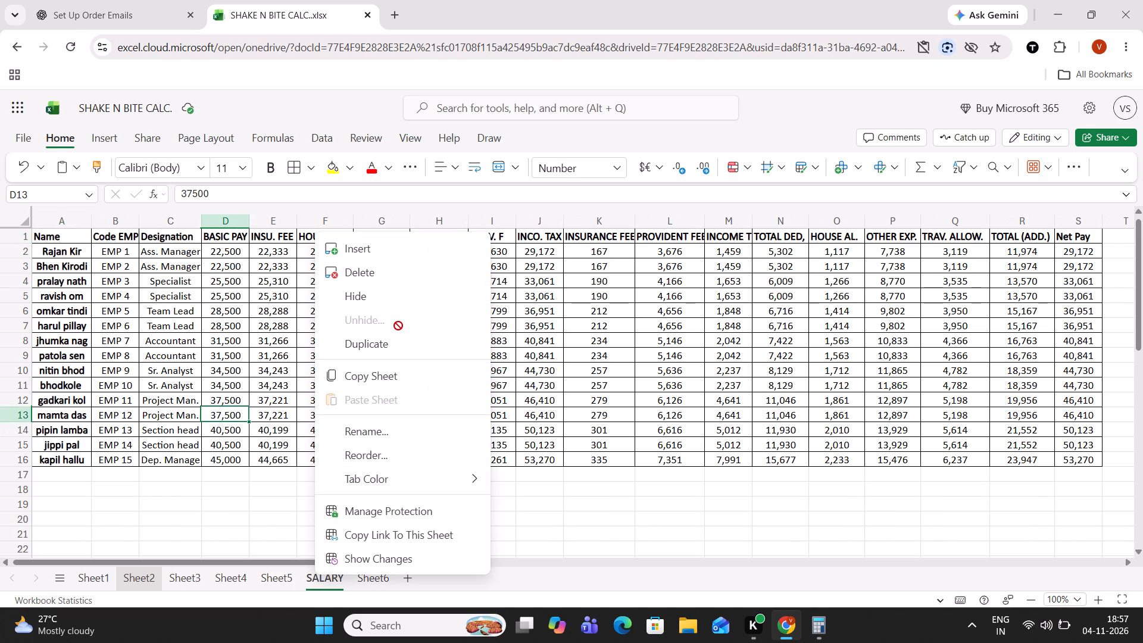
click(367, 274)
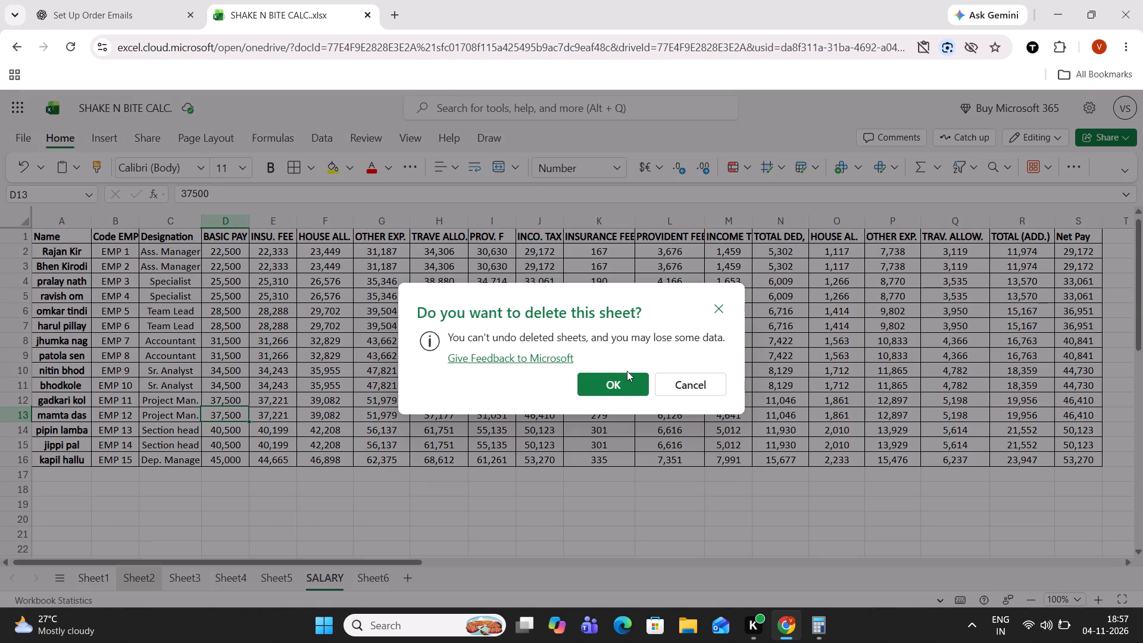
click(627, 376)
click(691, 379)
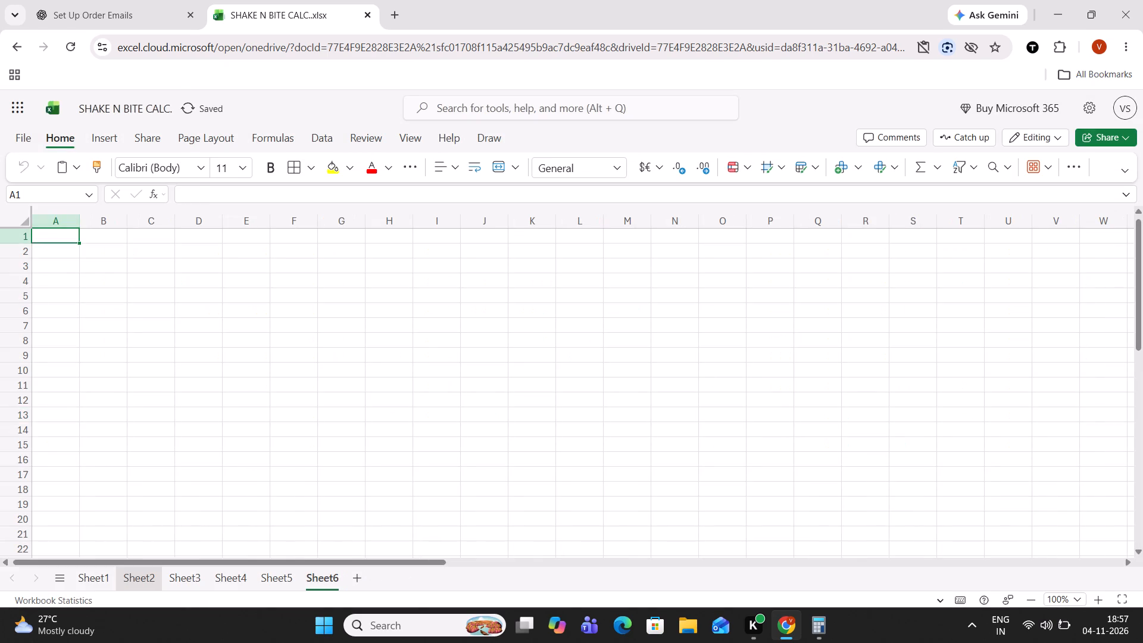
click(657, 385)
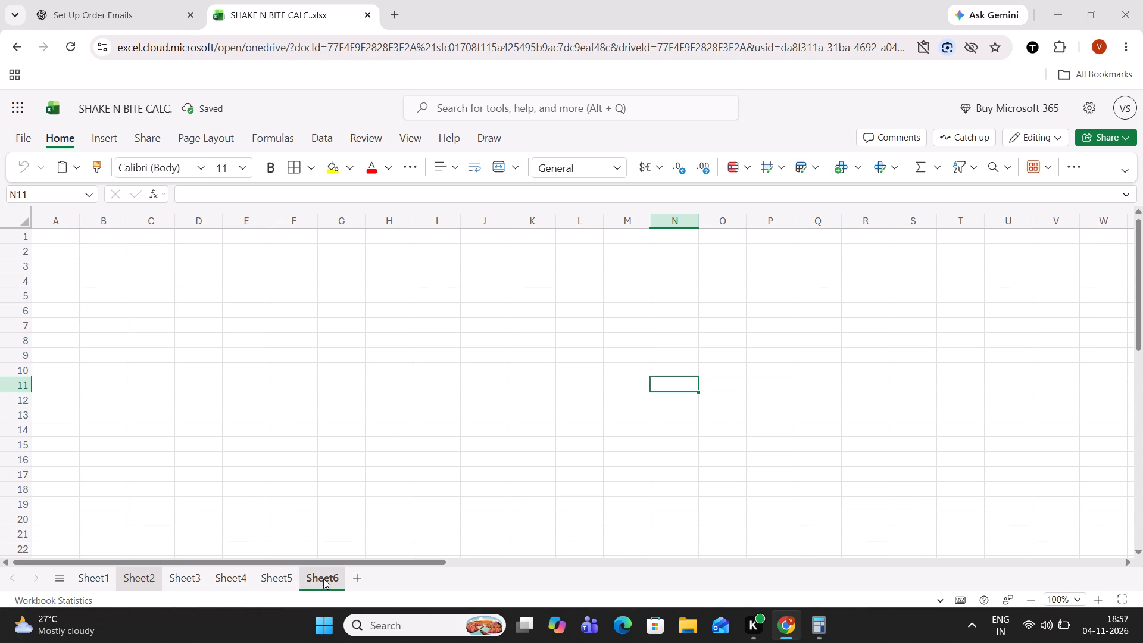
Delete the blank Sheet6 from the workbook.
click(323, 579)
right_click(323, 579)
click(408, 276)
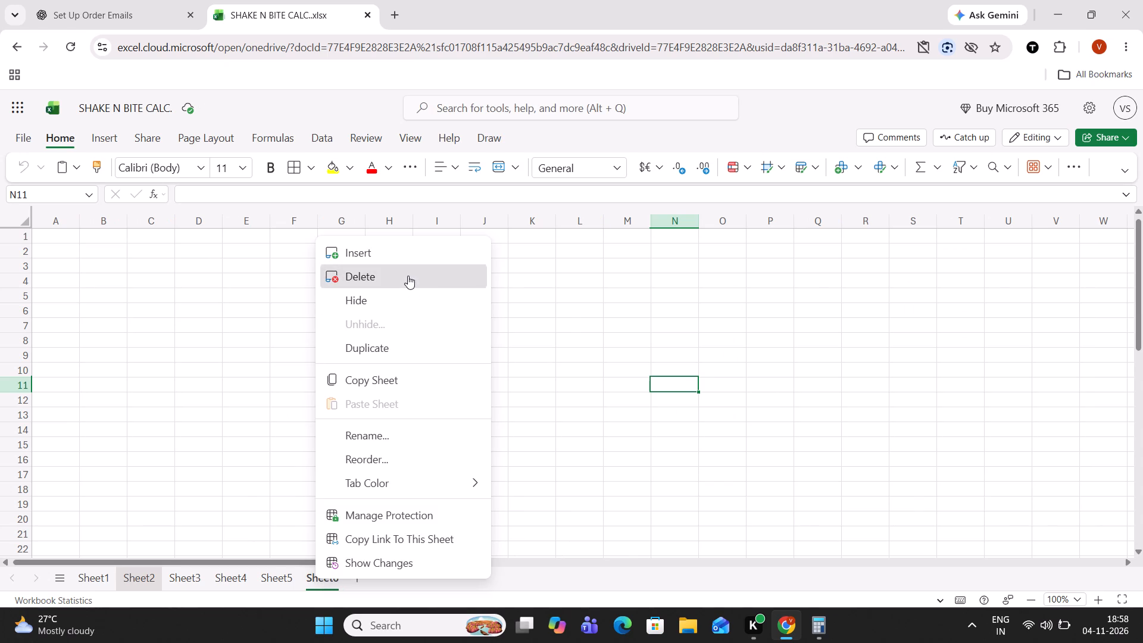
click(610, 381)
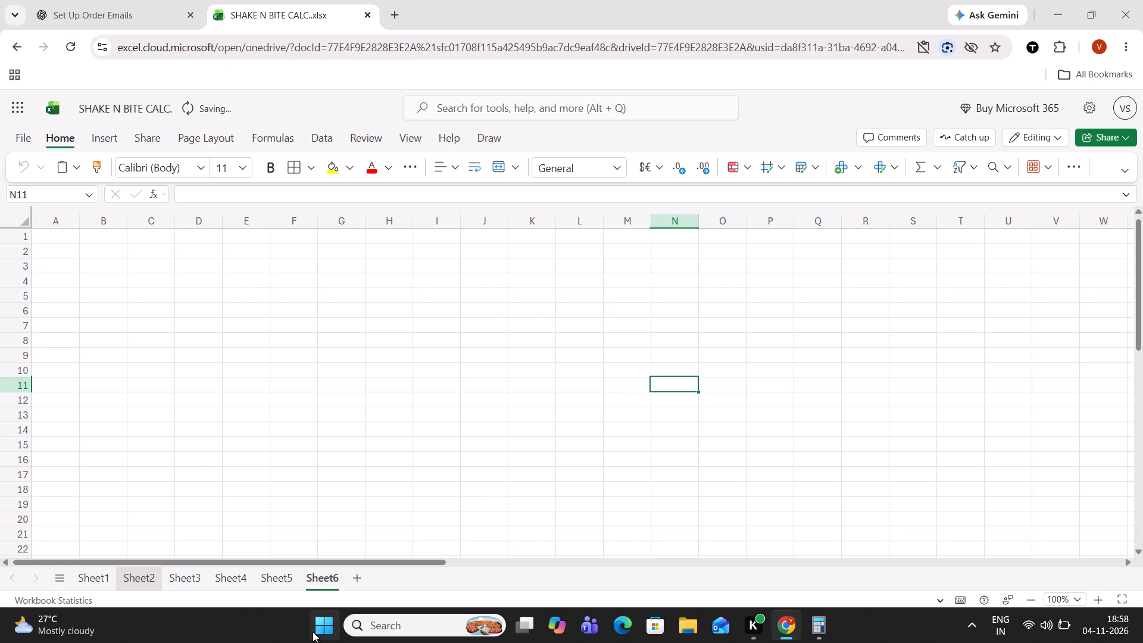
Look through Sheet2 to Sheet5 to review the tables for anything that needs tidying.
click(243, 586)
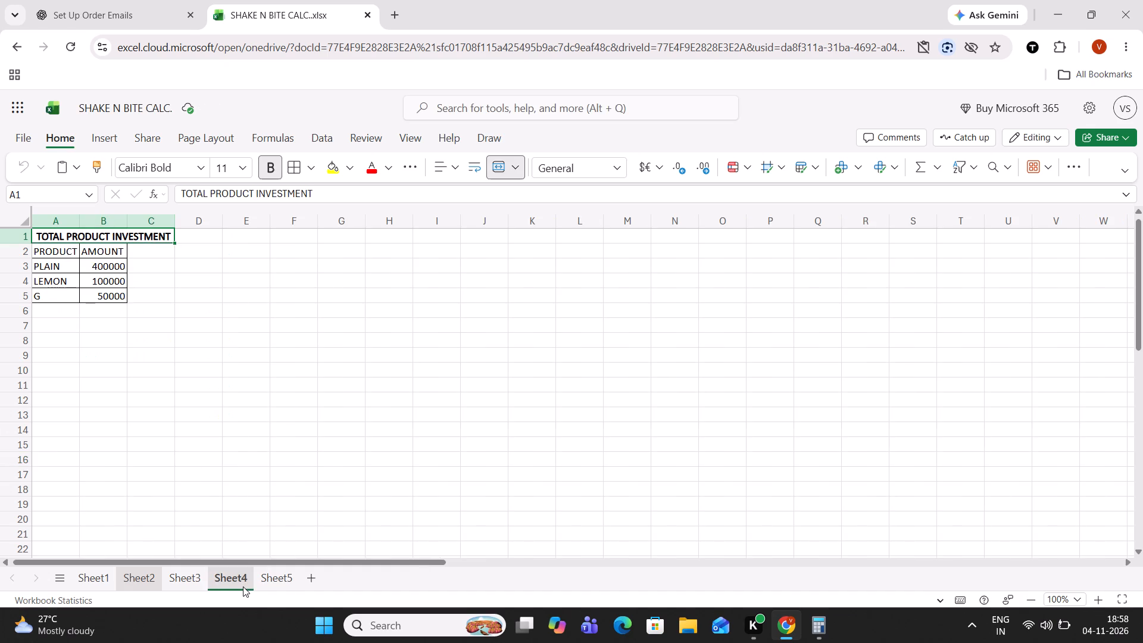
click(199, 579)
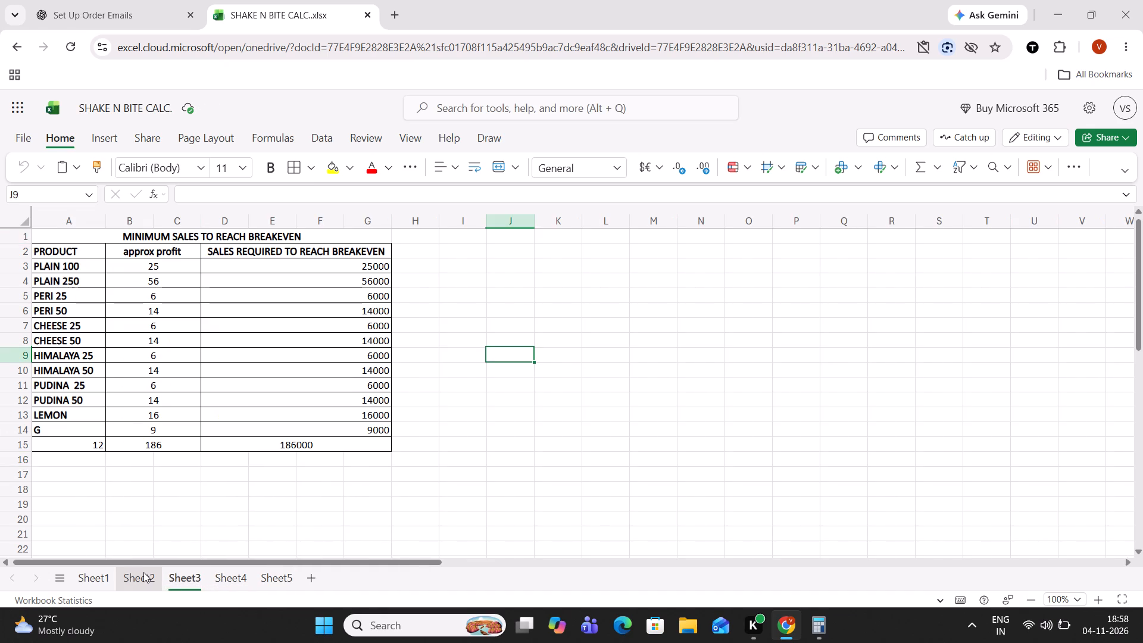
click(143, 572)
click(189, 572)
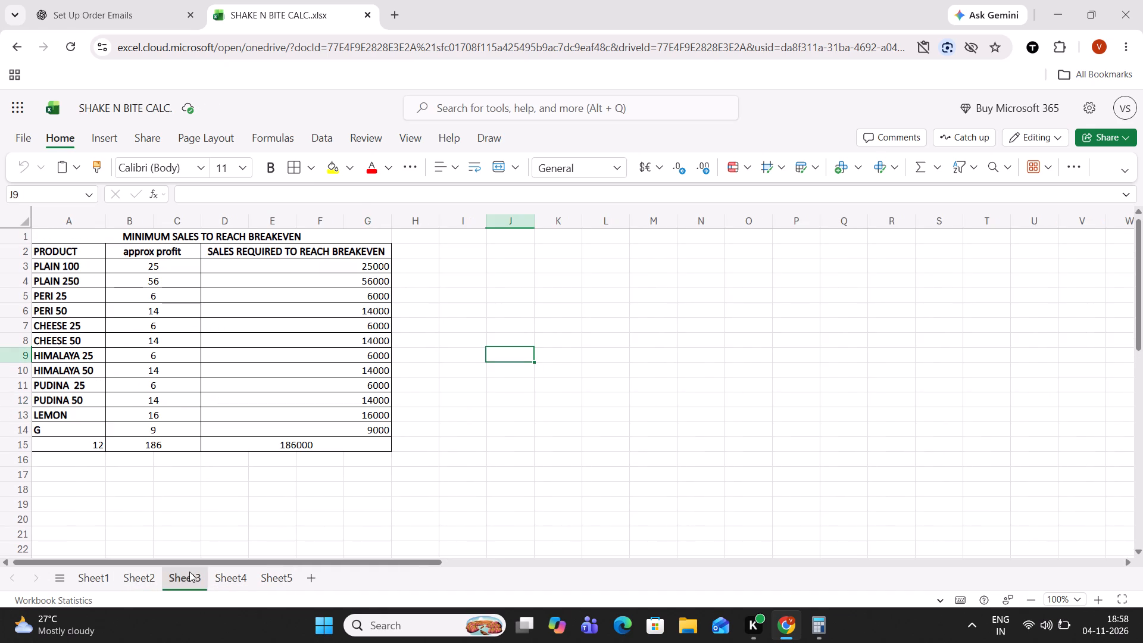
click(215, 574)
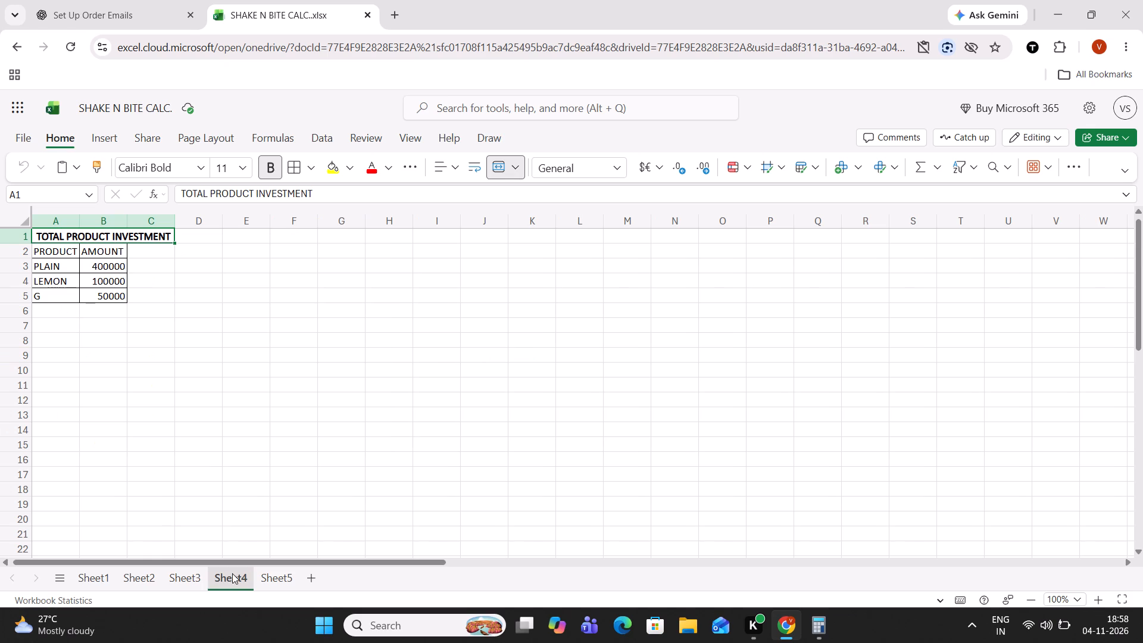
click(285, 573)
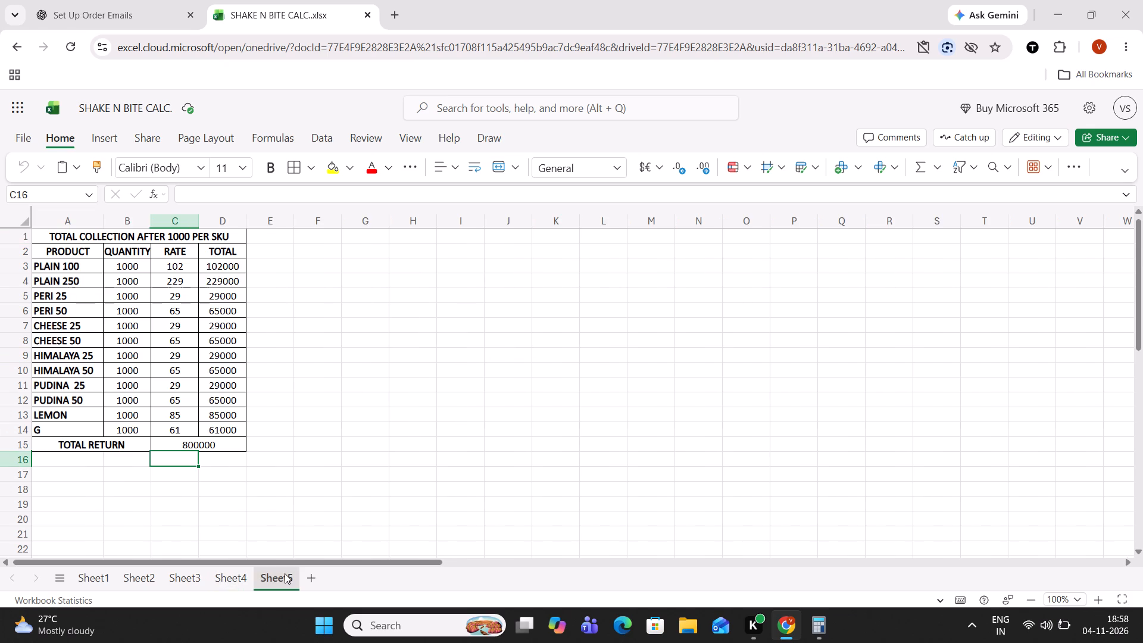
click(230, 575)
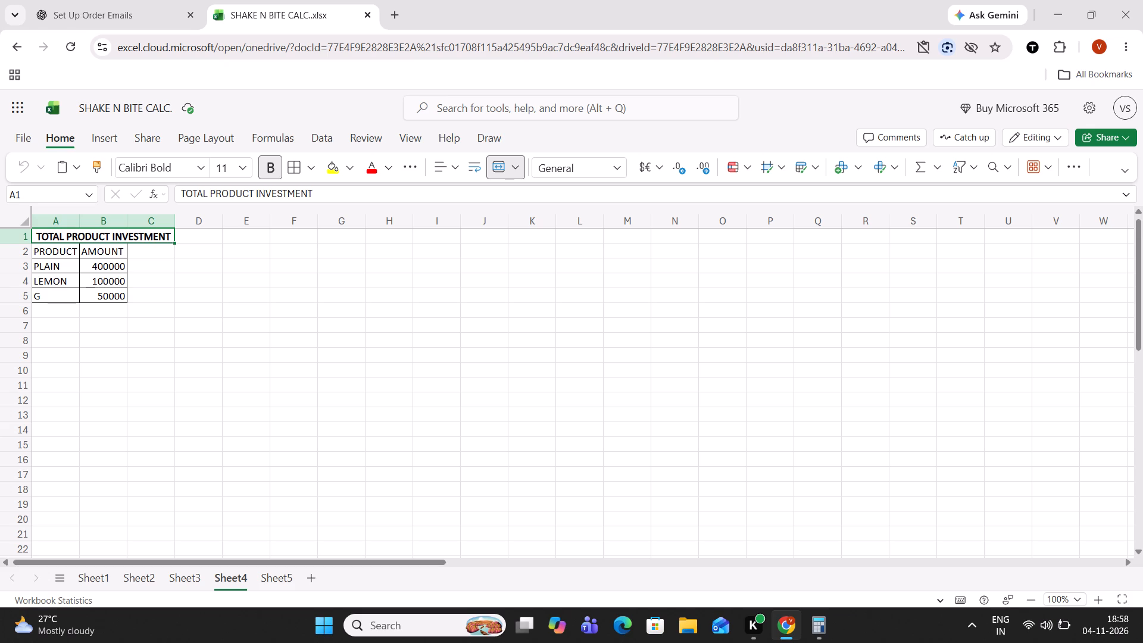
On Sheet3, change the profit column header in B2 to "Approximate profit".
click(183, 577)
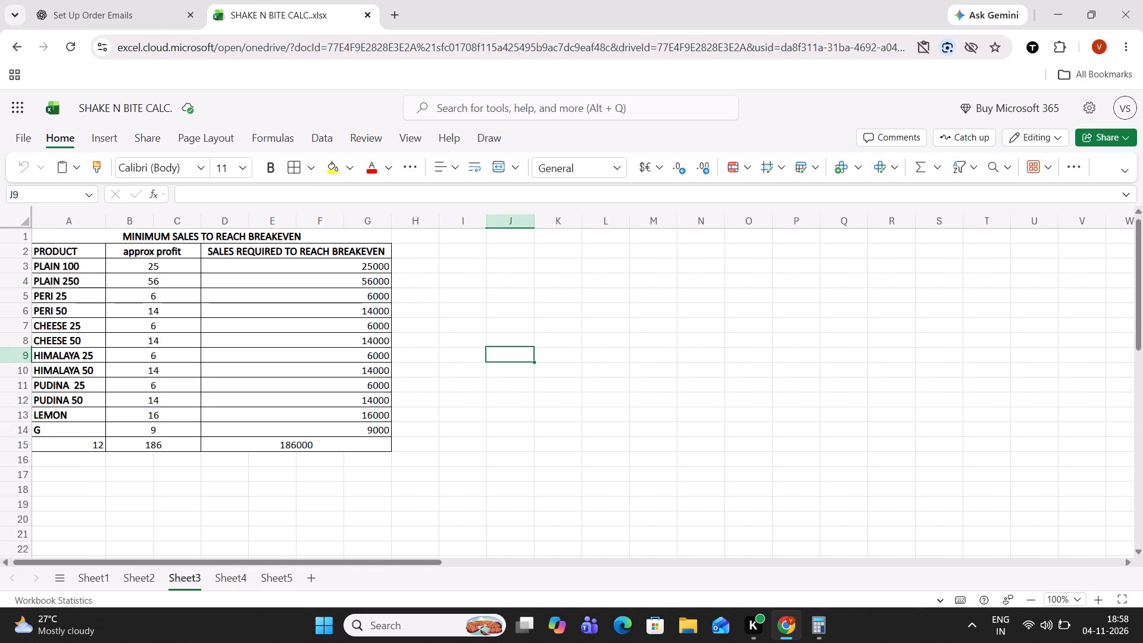
double_click(153, 251)
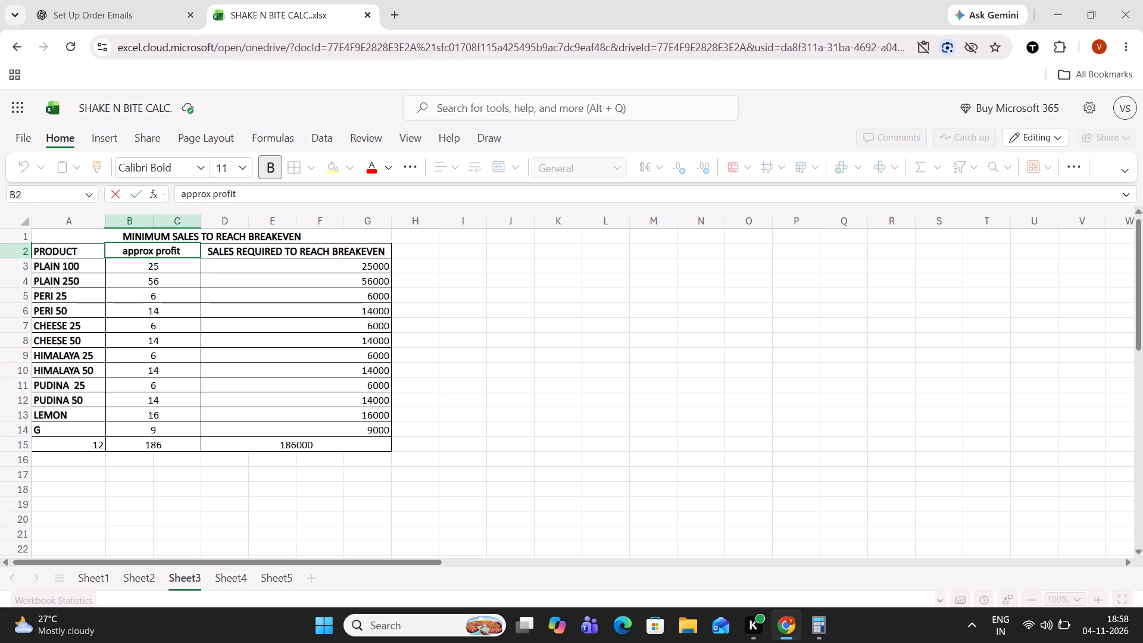
click(153, 251)
text(IMATE)
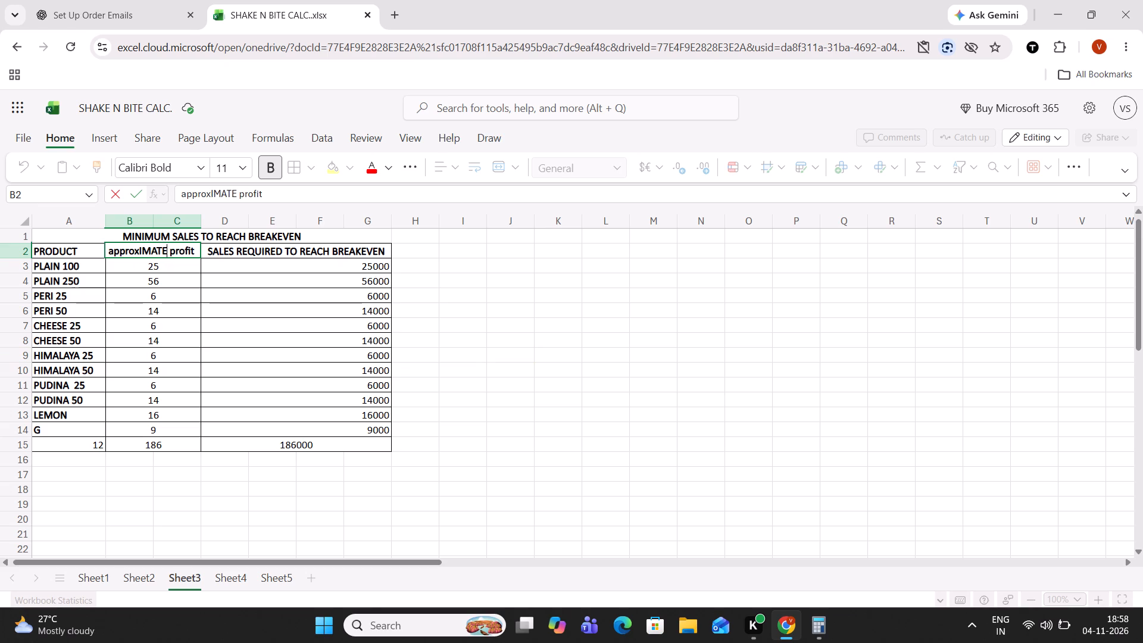
key(BackSpace)
key(BackSpace)
key(BackSpace)
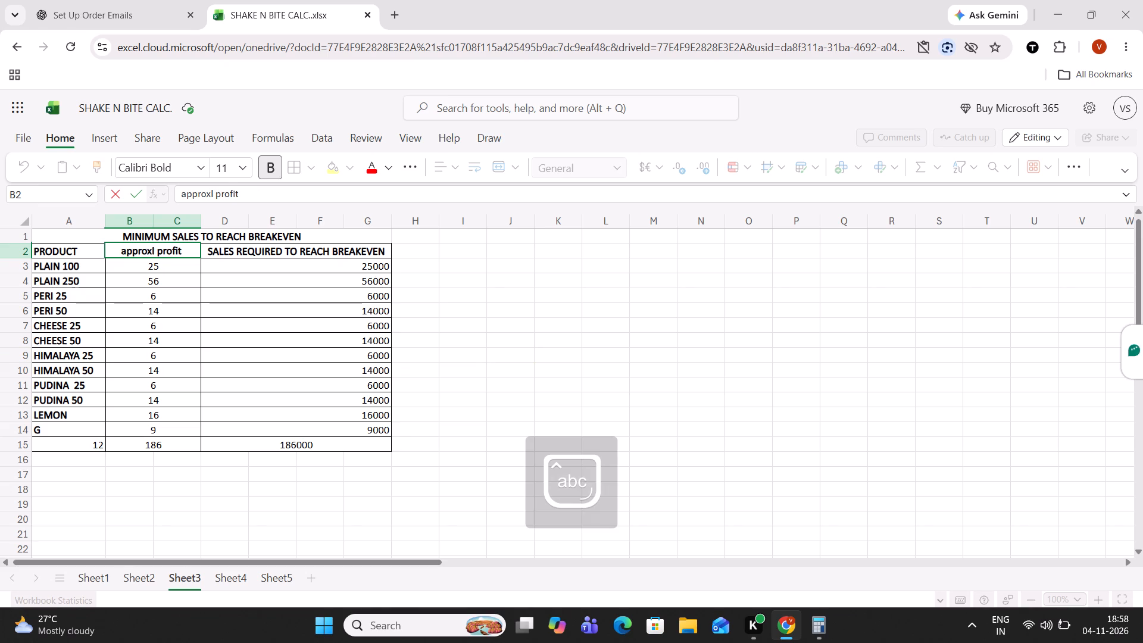
key(BackSpace)
text(imate)
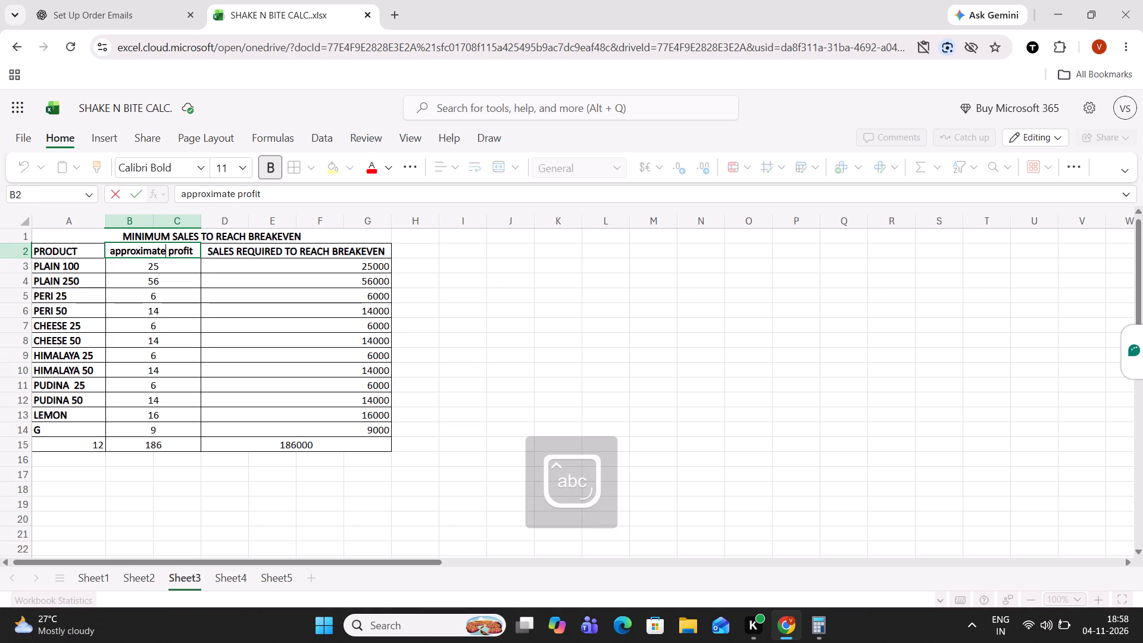
click(114, 249)
key(BackSpace)
key(shift+a)
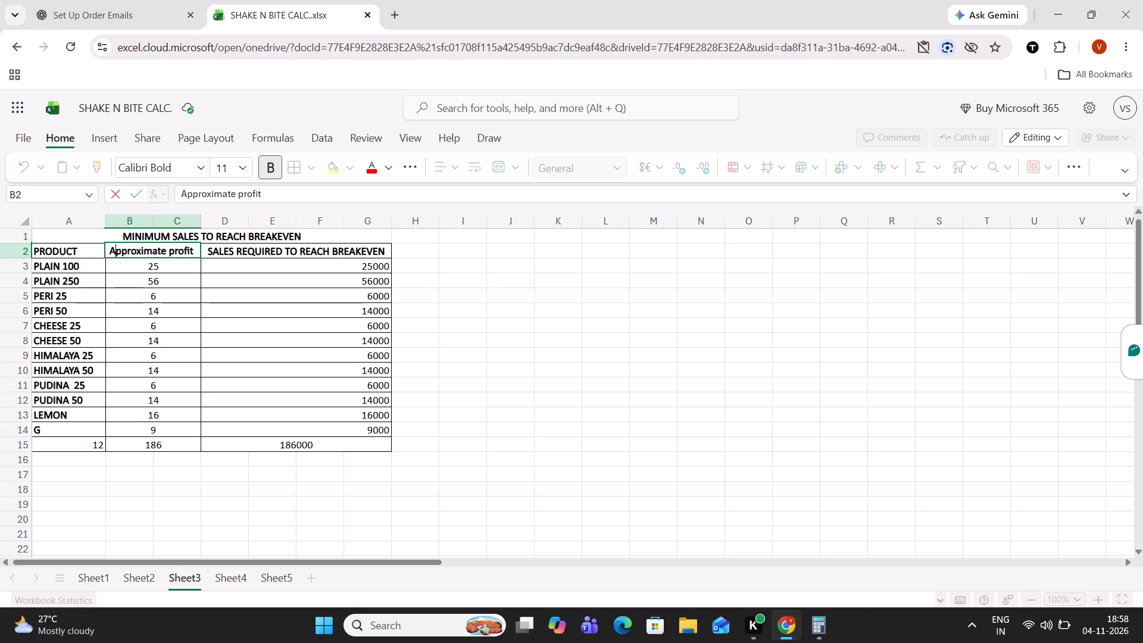
click(218, 286)
click(265, 302)
Center-align the values under "SALES REQUIRED TO REACH BREAKEVEN" in rows 3 to 14 of Sheet3 horizontally.
click(111, 264)
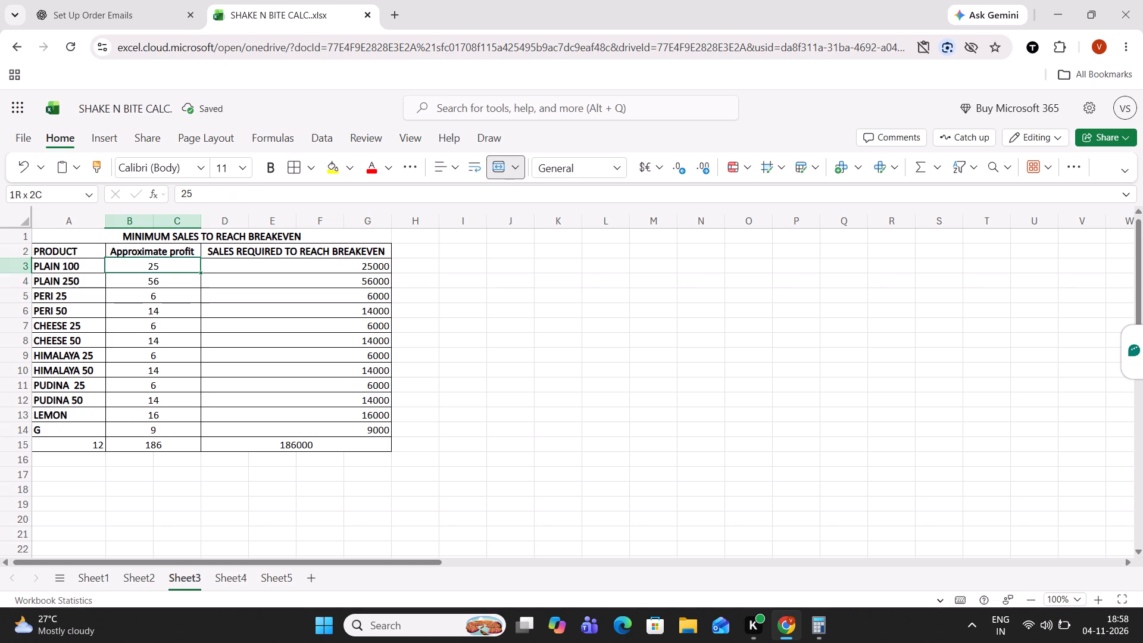
click(164, 315)
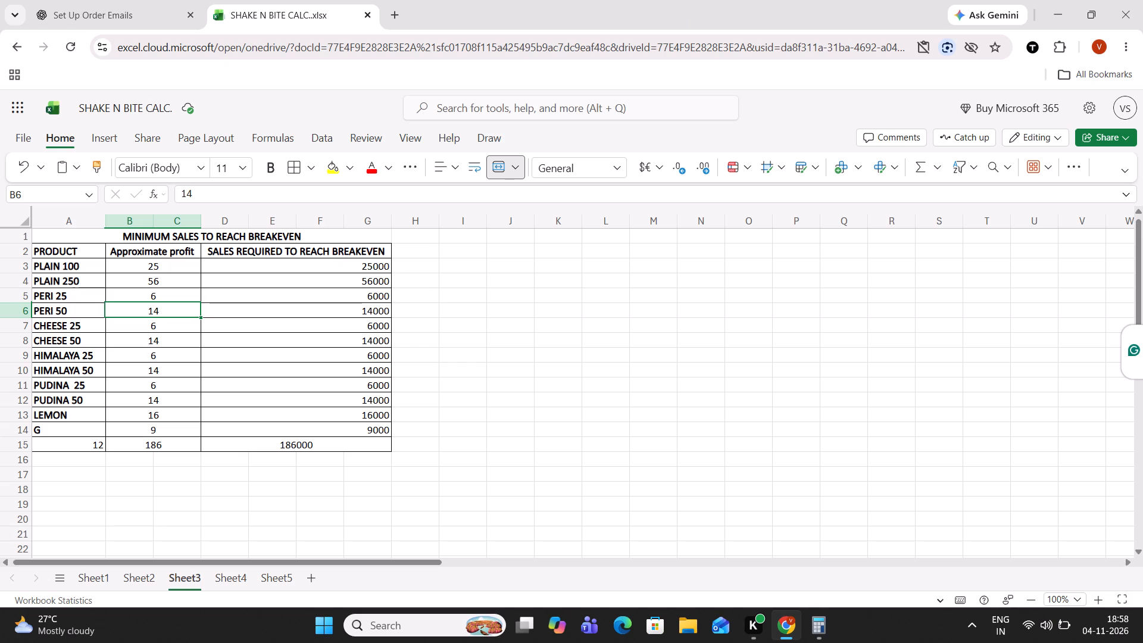
drag(284, 267, 296, 322)
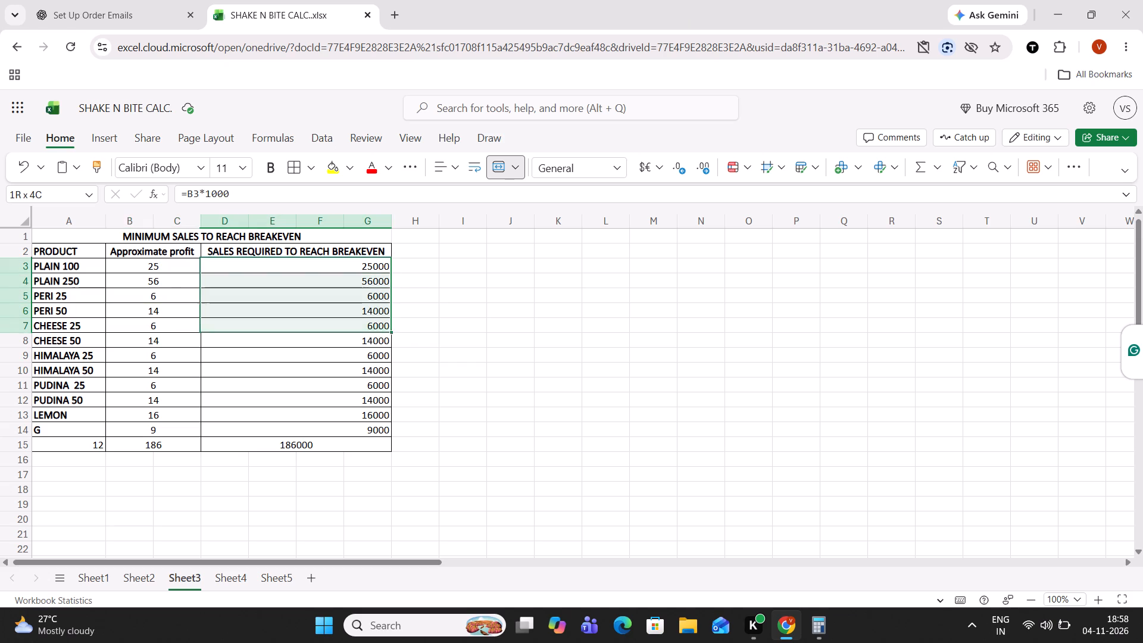
drag(296, 322, 291, 428)
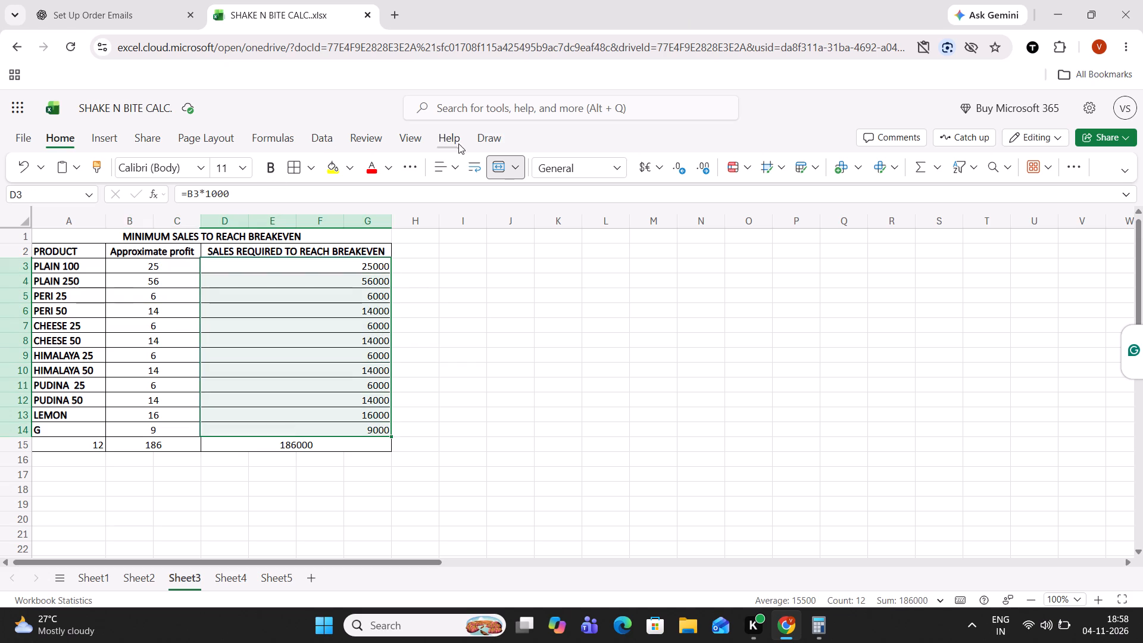
click(444, 166)
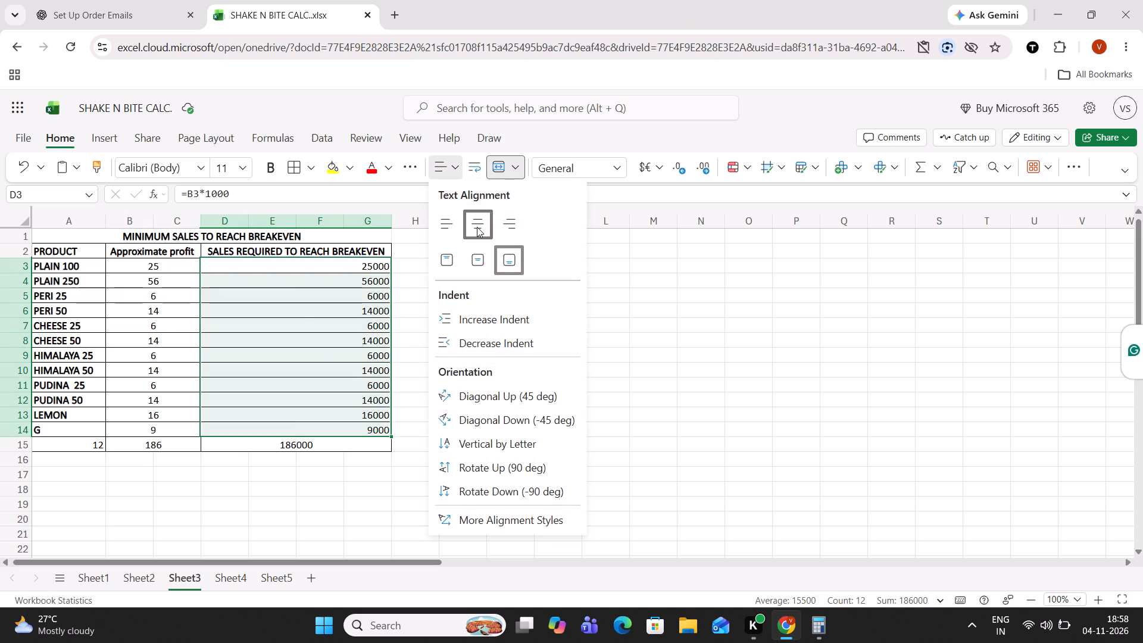
click(477, 227)
click(683, 377)
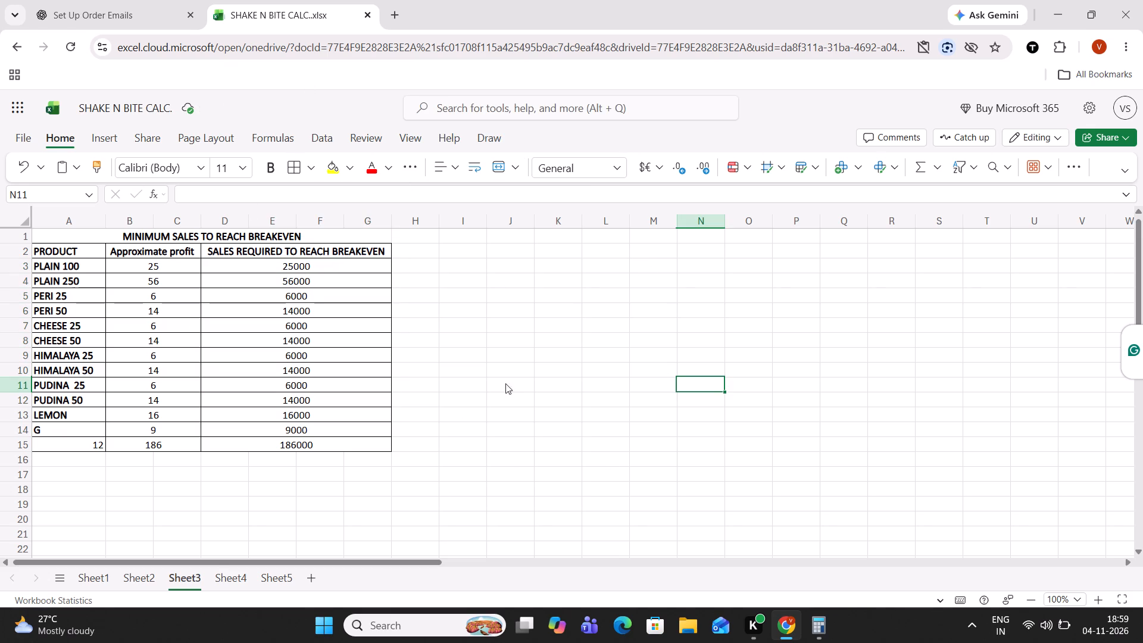
Center-align the PRODUCT header and the product names in A2 to A14 of Sheet3 horizontally.
click(86, 246)
drag(86, 246, 83, 430)
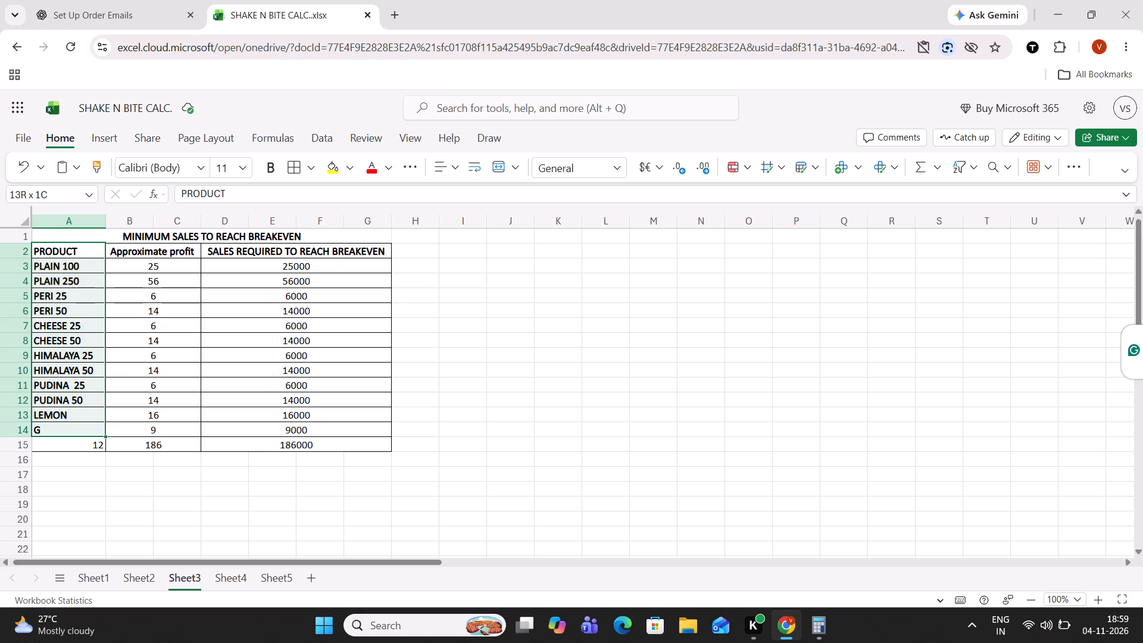
click(447, 161)
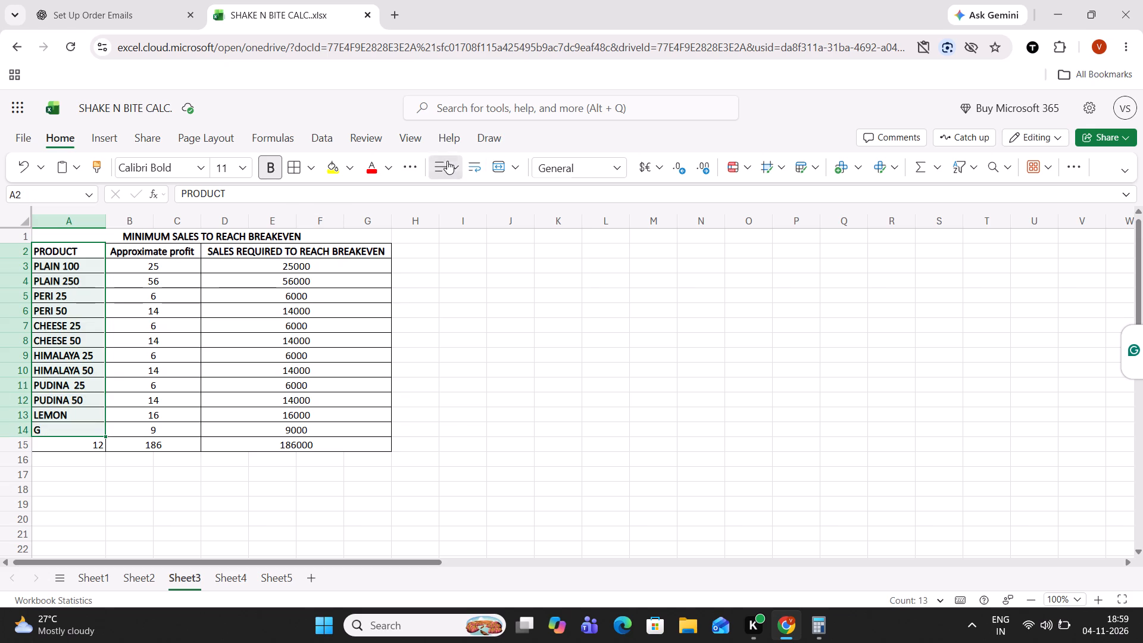
click(471, 223)
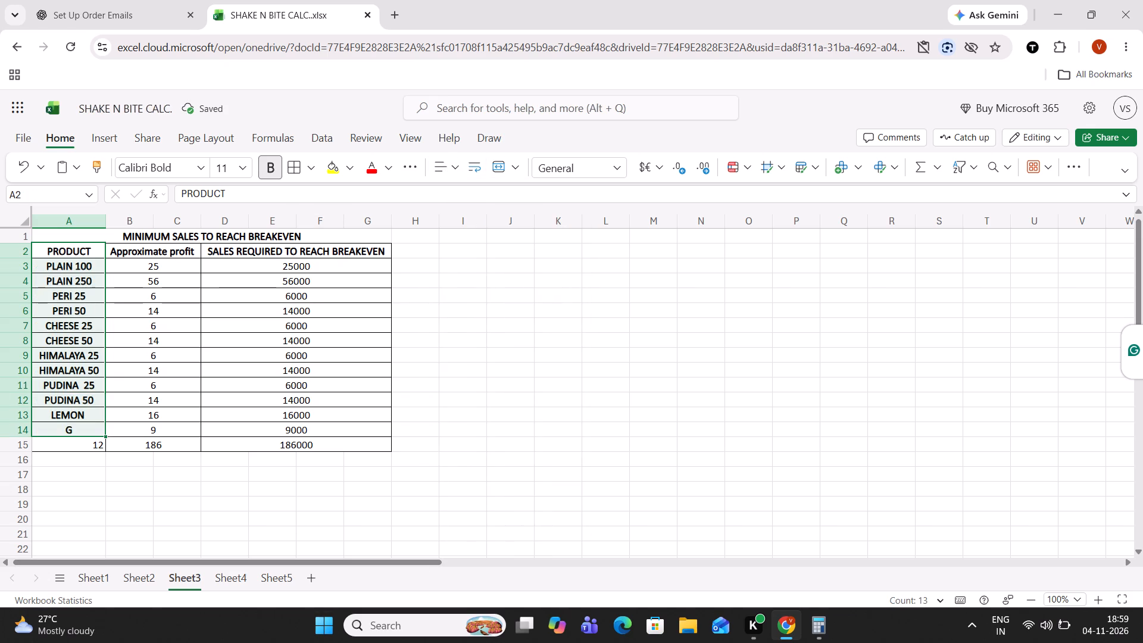
click(58, 304)
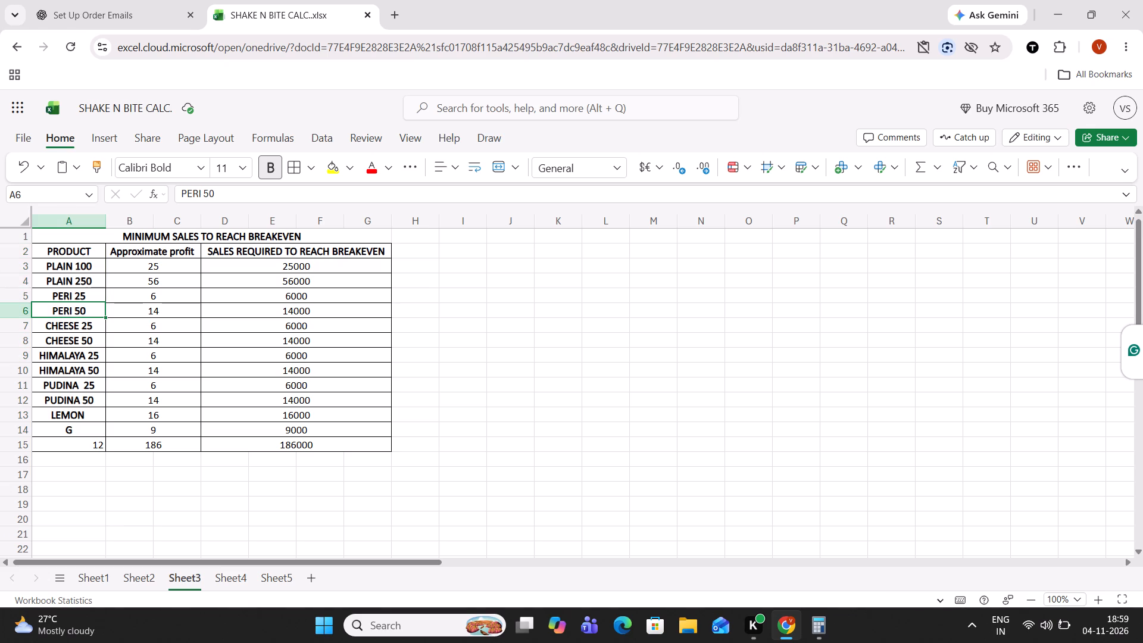
Apply a thick outside border around the title and header rows 1 to 2 of the Sheet3 table.
drag(102, 242, 110, 254)
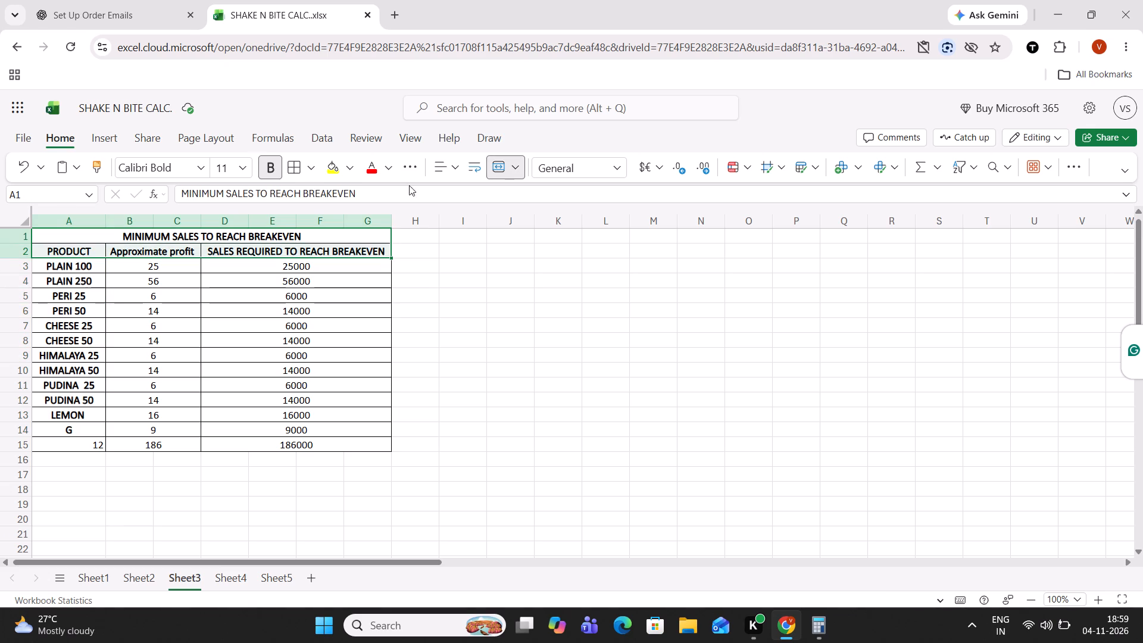
click(312, 167)
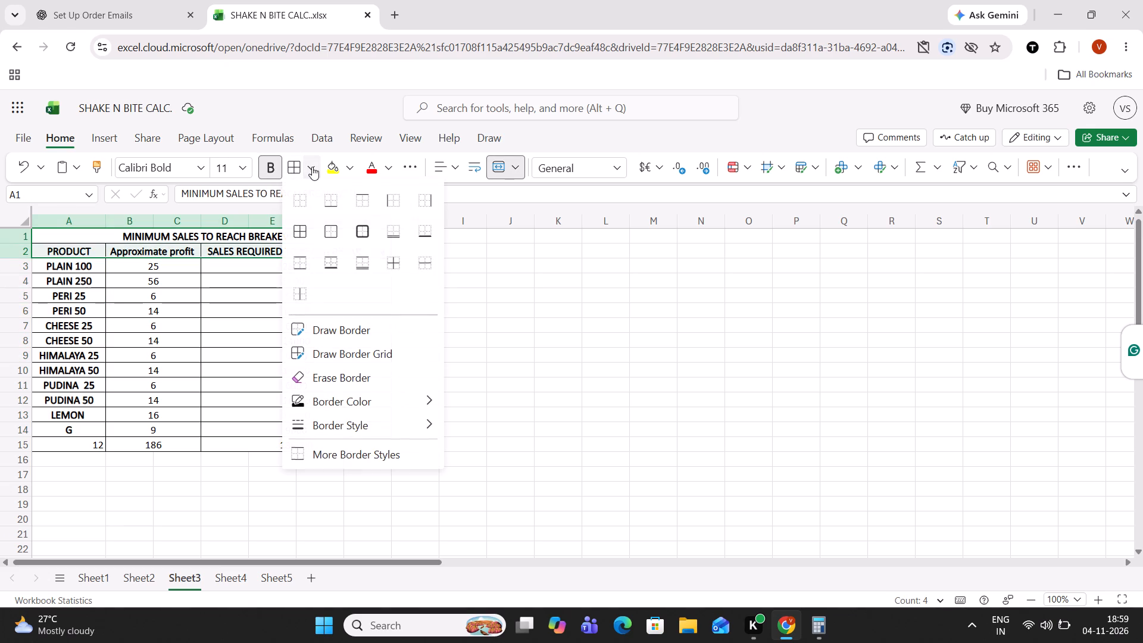
click(357, 233)
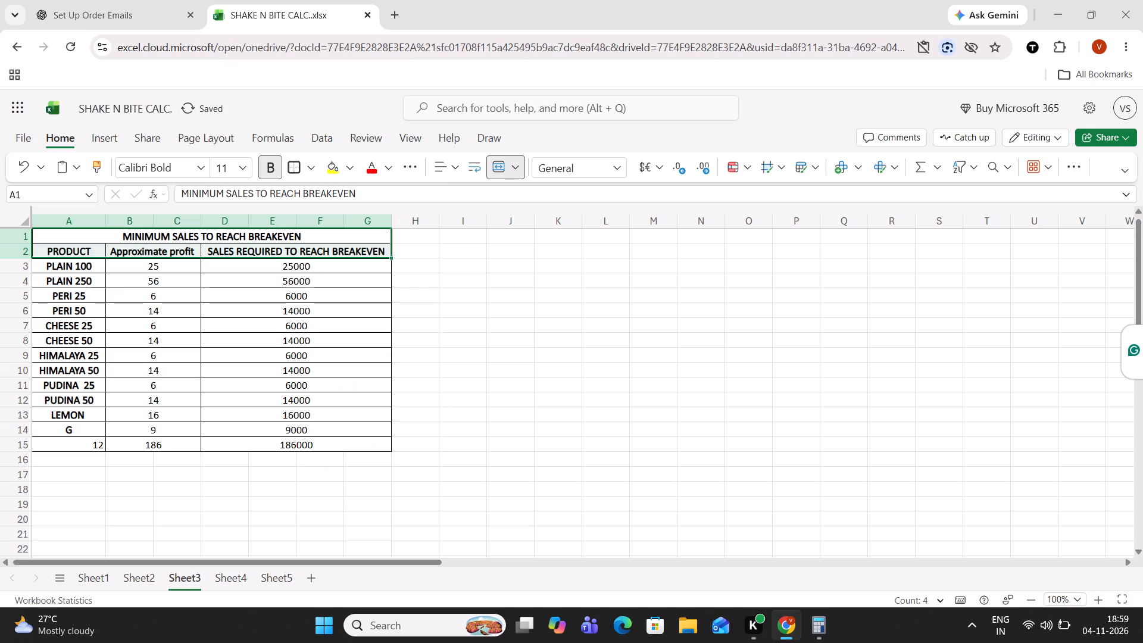
click(311, 170)
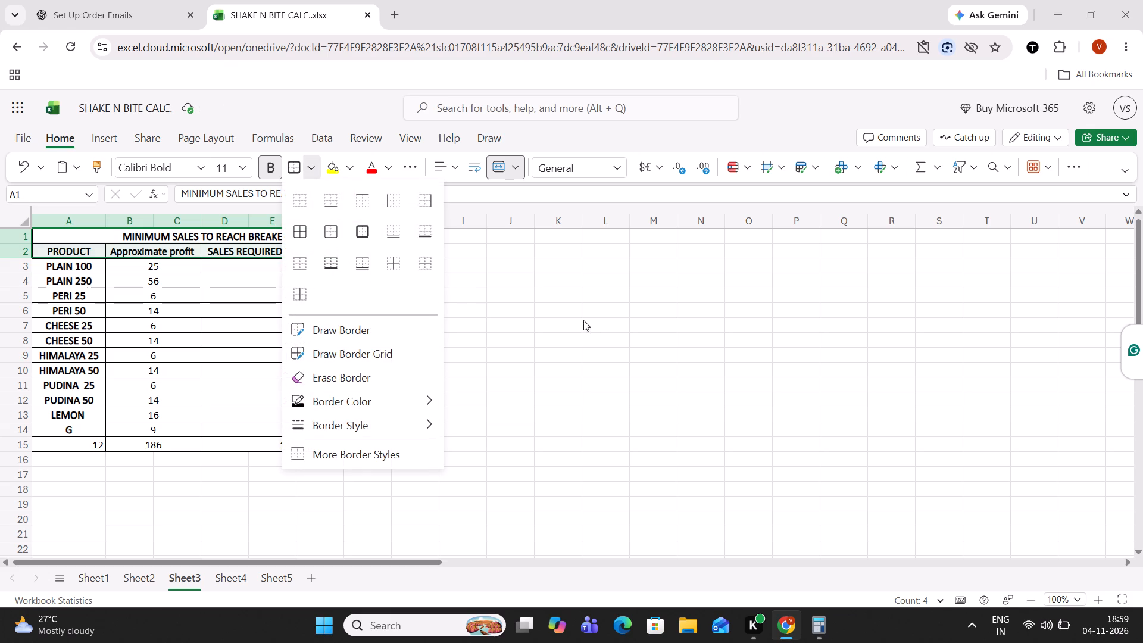
click(608, 334)
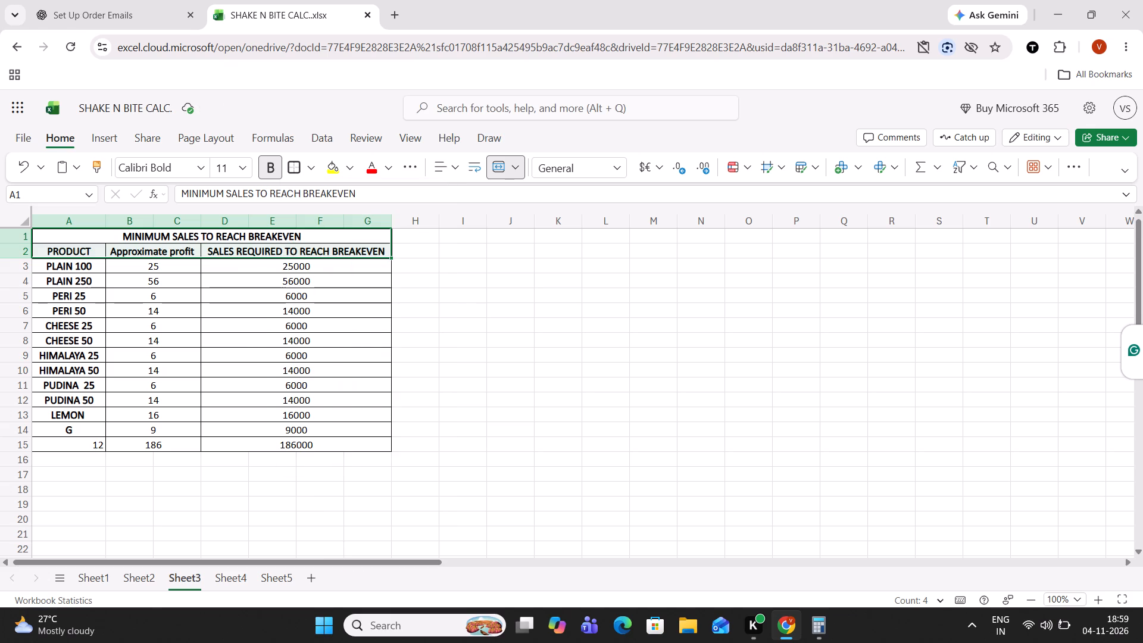
Apply a thick outside border to each header cell in row 2: "SALES REQUIRED TO REACH BREAKEVEN", "Approximate profit" and "PRODUCT".
click(302, 248)
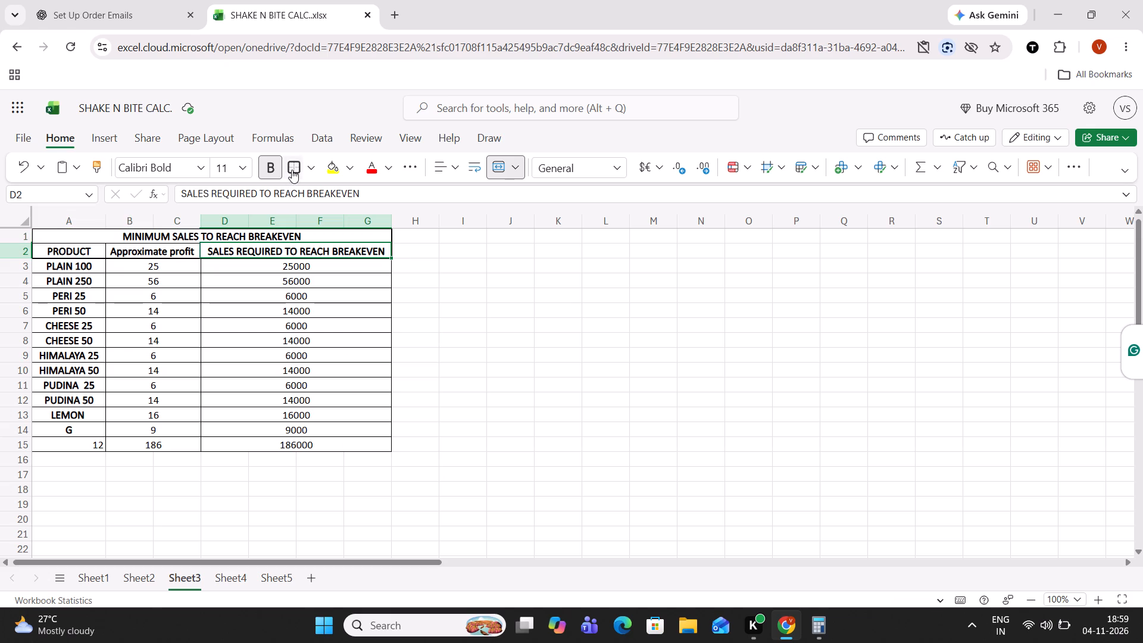
click(292, 170)
click(172, 252)
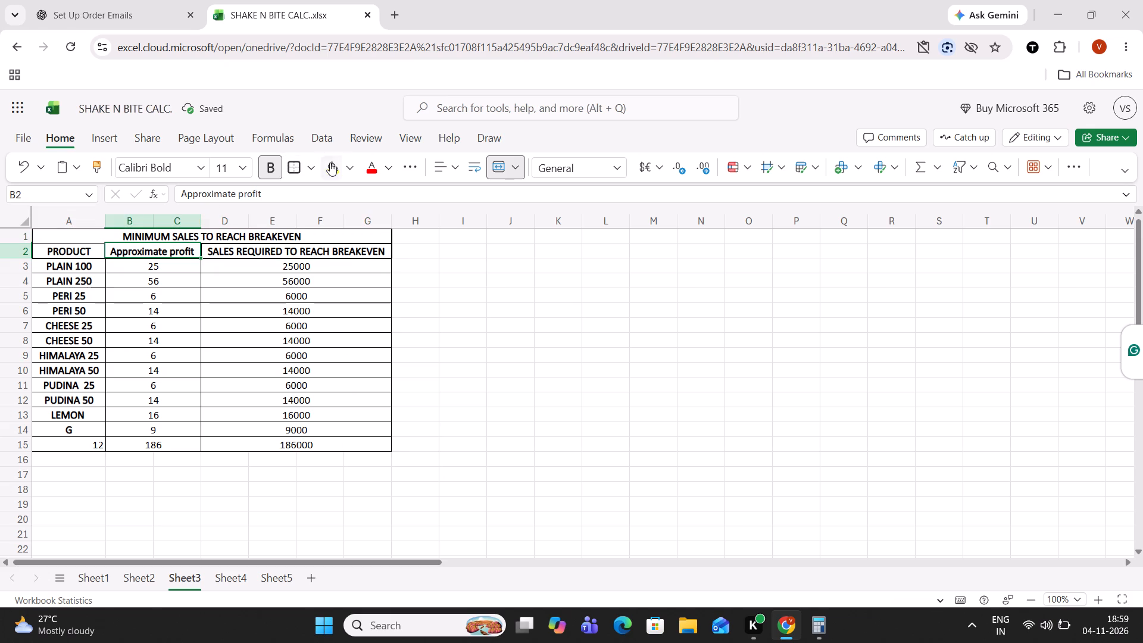
click(288, 166)
click(75, 248)
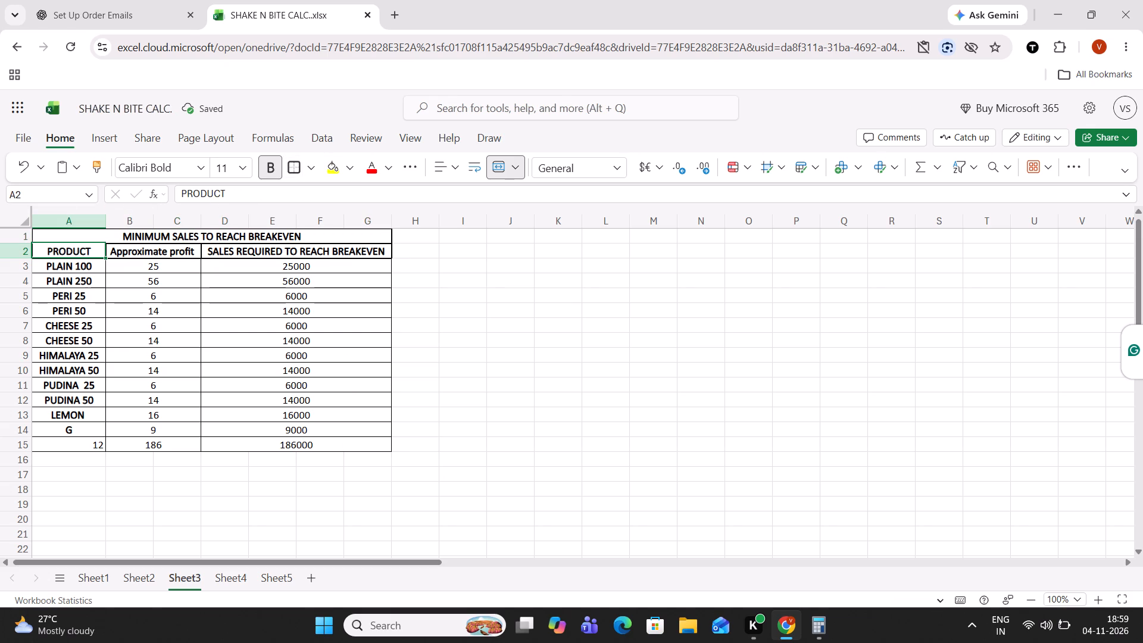
click(293, 163)
click(518, 379)
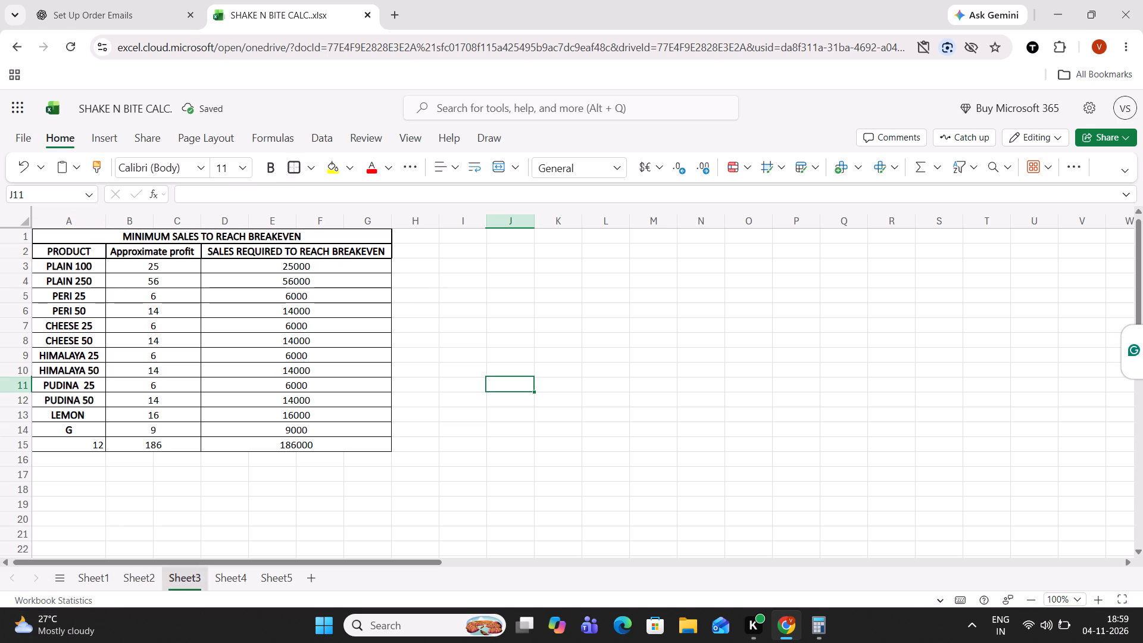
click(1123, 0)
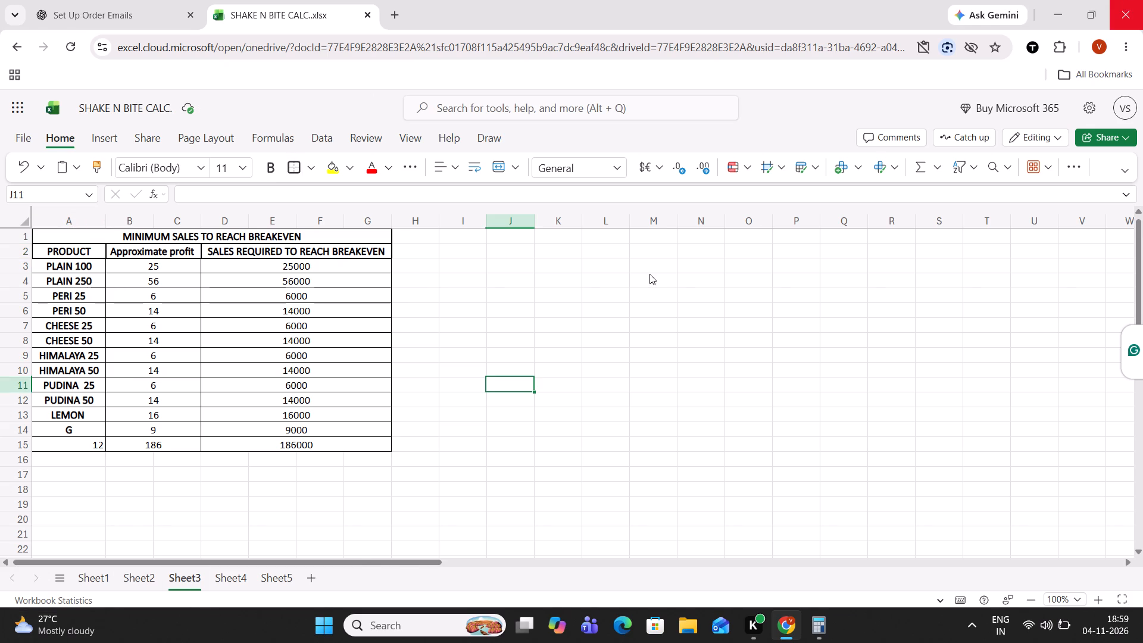
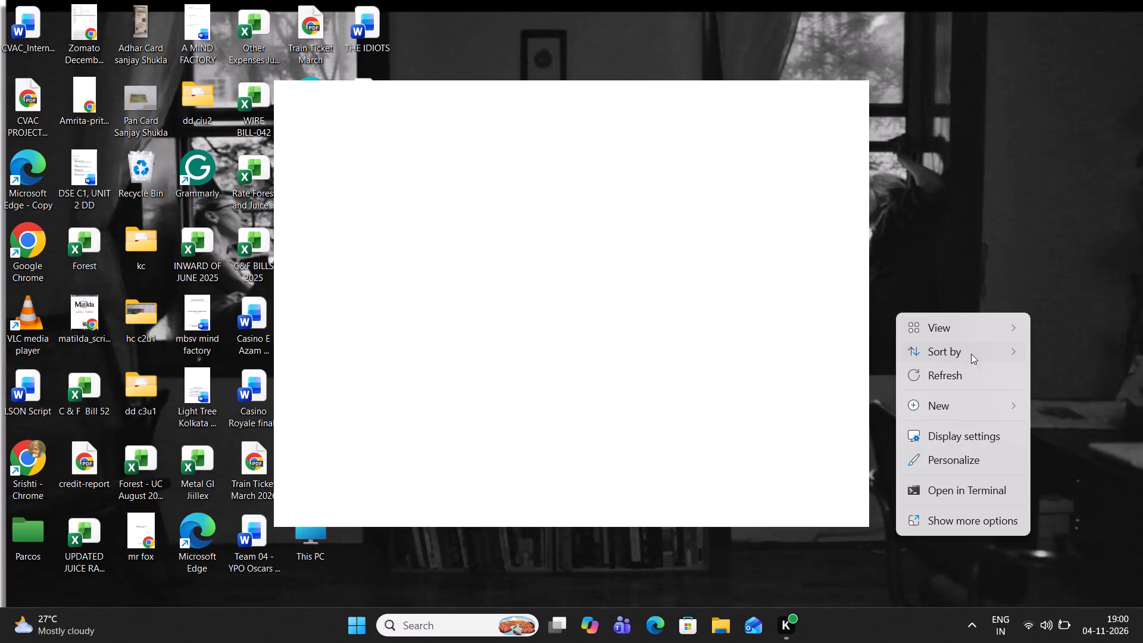
Refresh the Windows desktop.
click(965, 367)
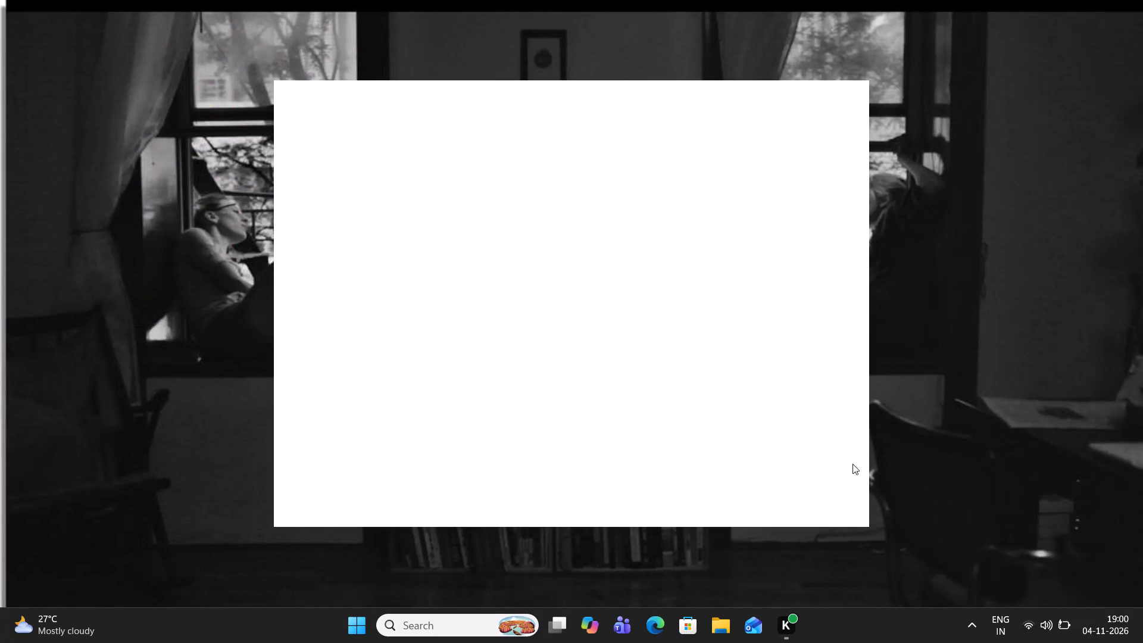